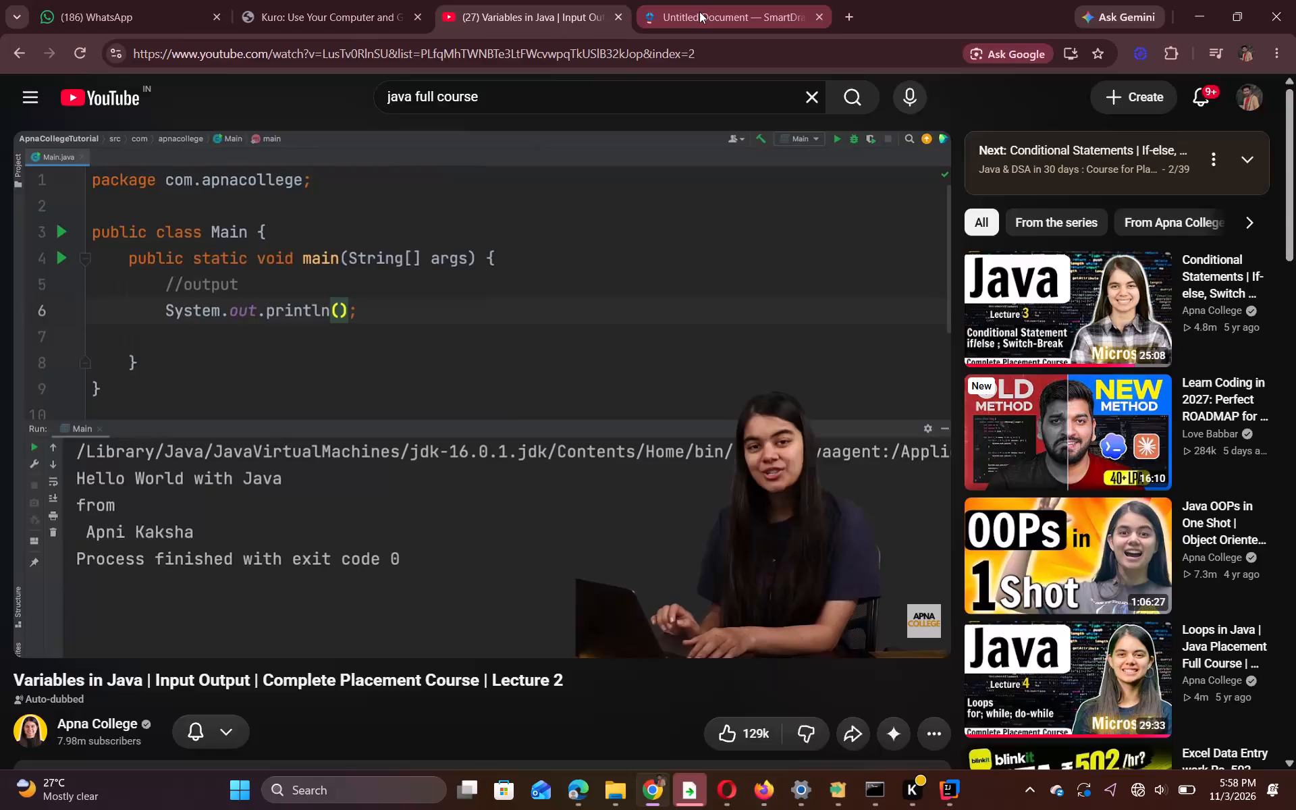
# Switch to the SmartDraw document in the browser and reload it to restore the lost connection.
pyautogui.click(699, 11)
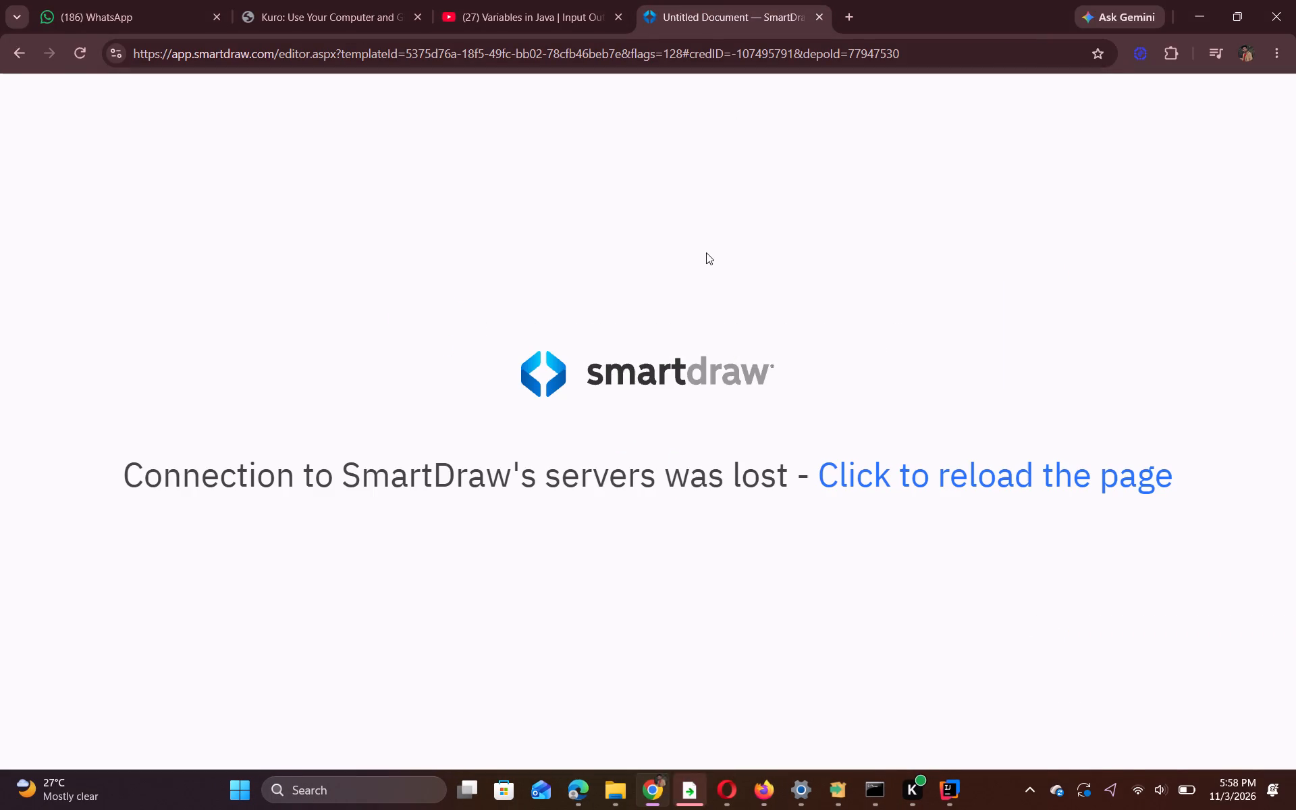
pyautogui.click(869, 473)
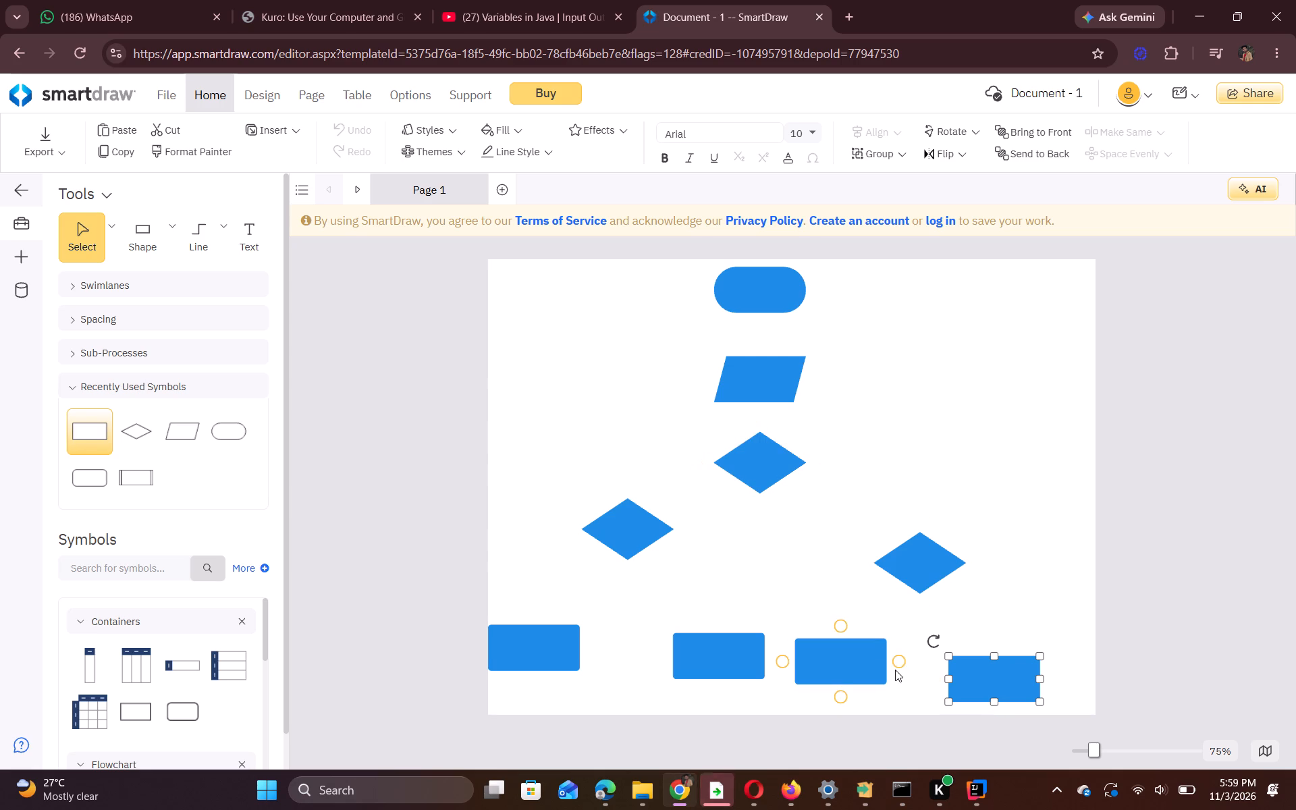
# Add the text "start" inside the rounded terminator shape at the top of the flowchart.
pyautogui.click(797, 578)
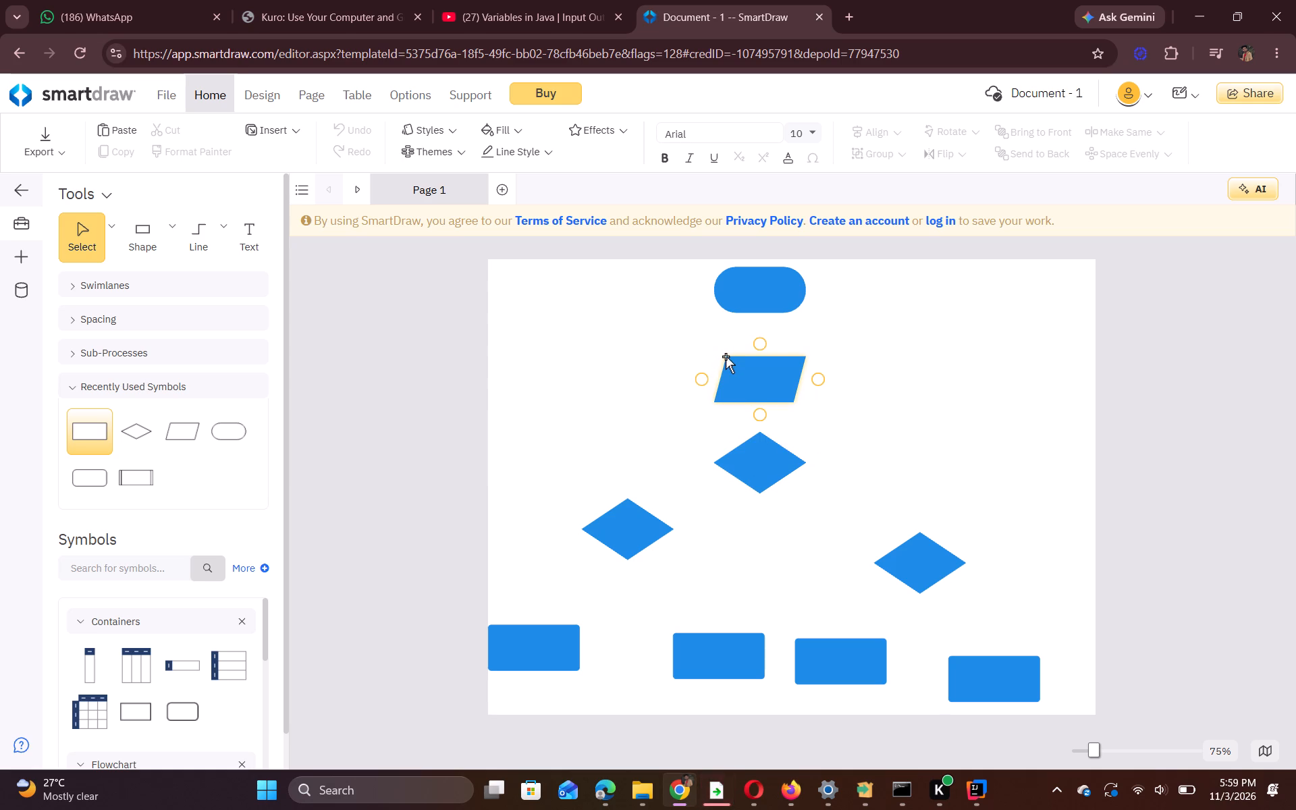
pyautogui.click(257, 224)
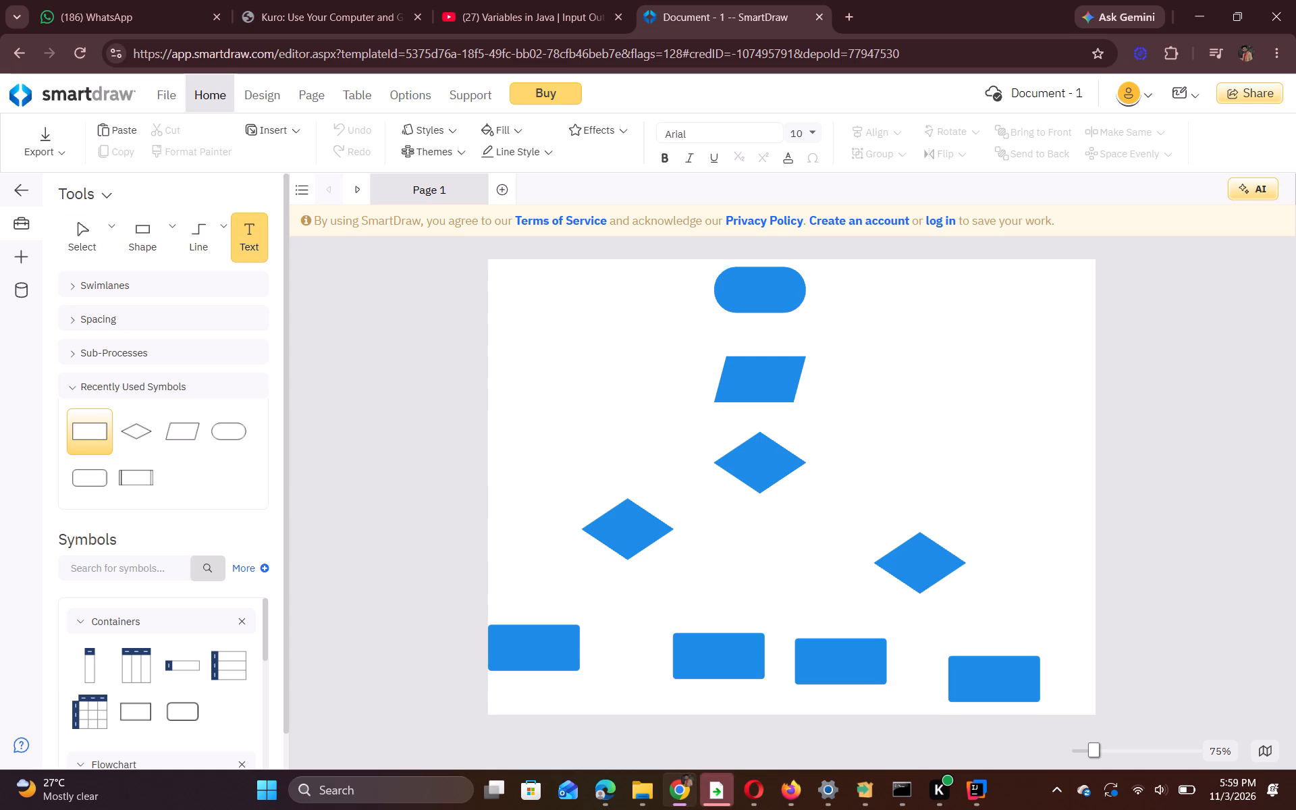
pyautogui.click(778, 306)
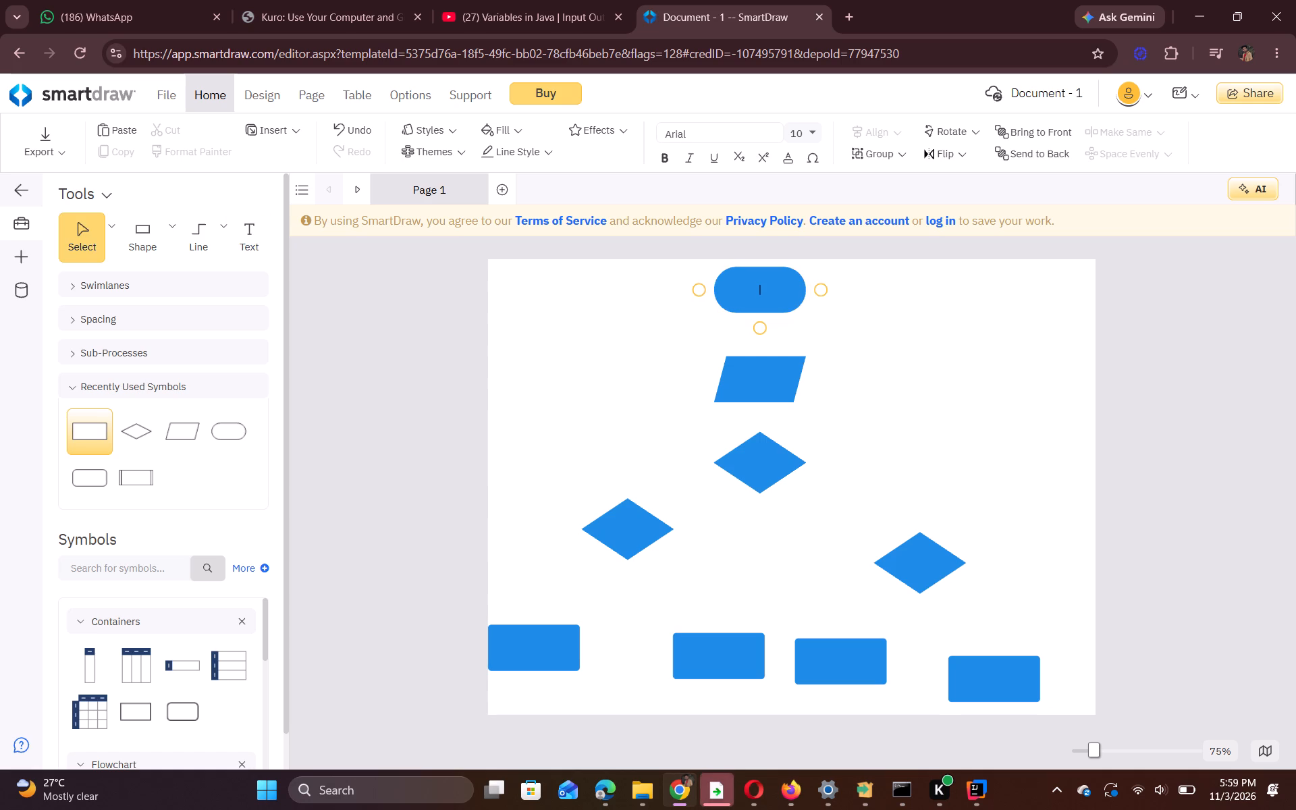
pyautogui.press('s')
pyautogui.write('tarft')
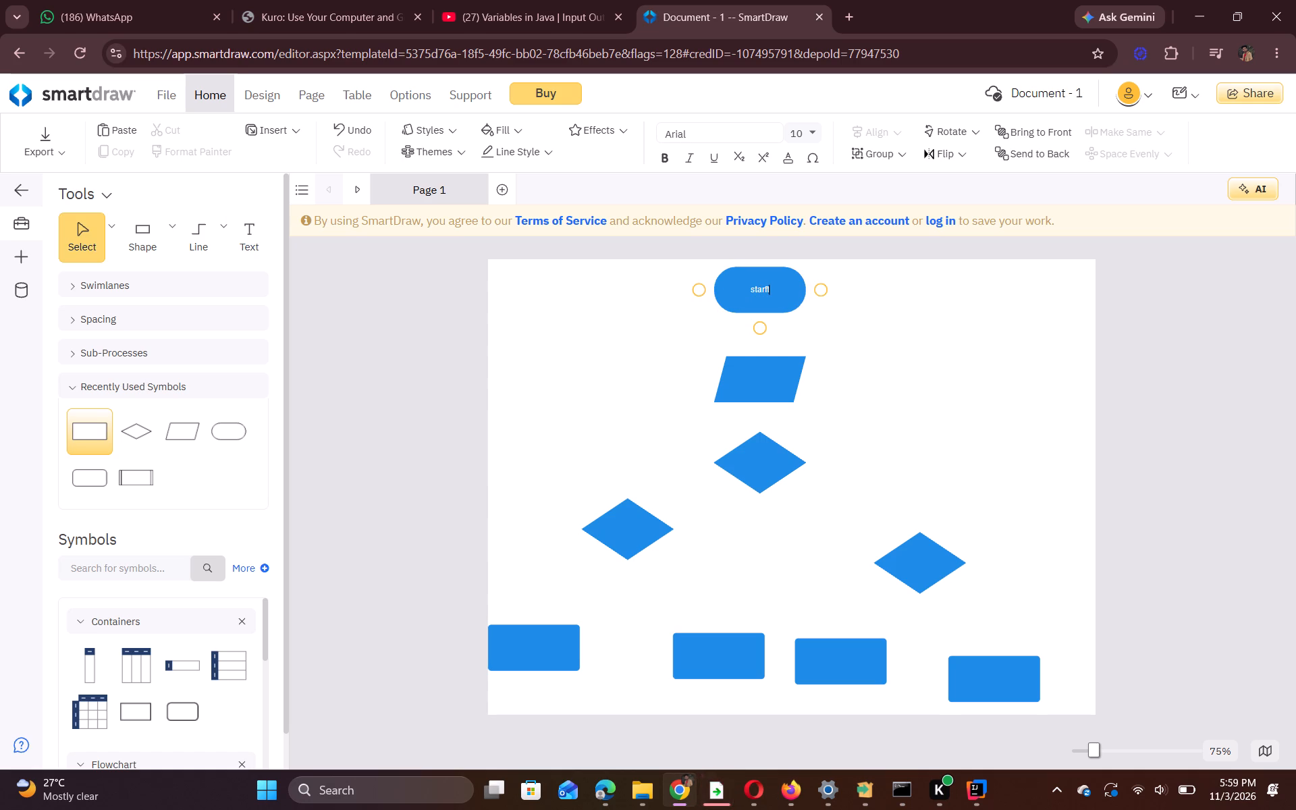
pyautogui.press('BackSpace')
pyautogui.press('BackSpace')
pyautogui.press('t')
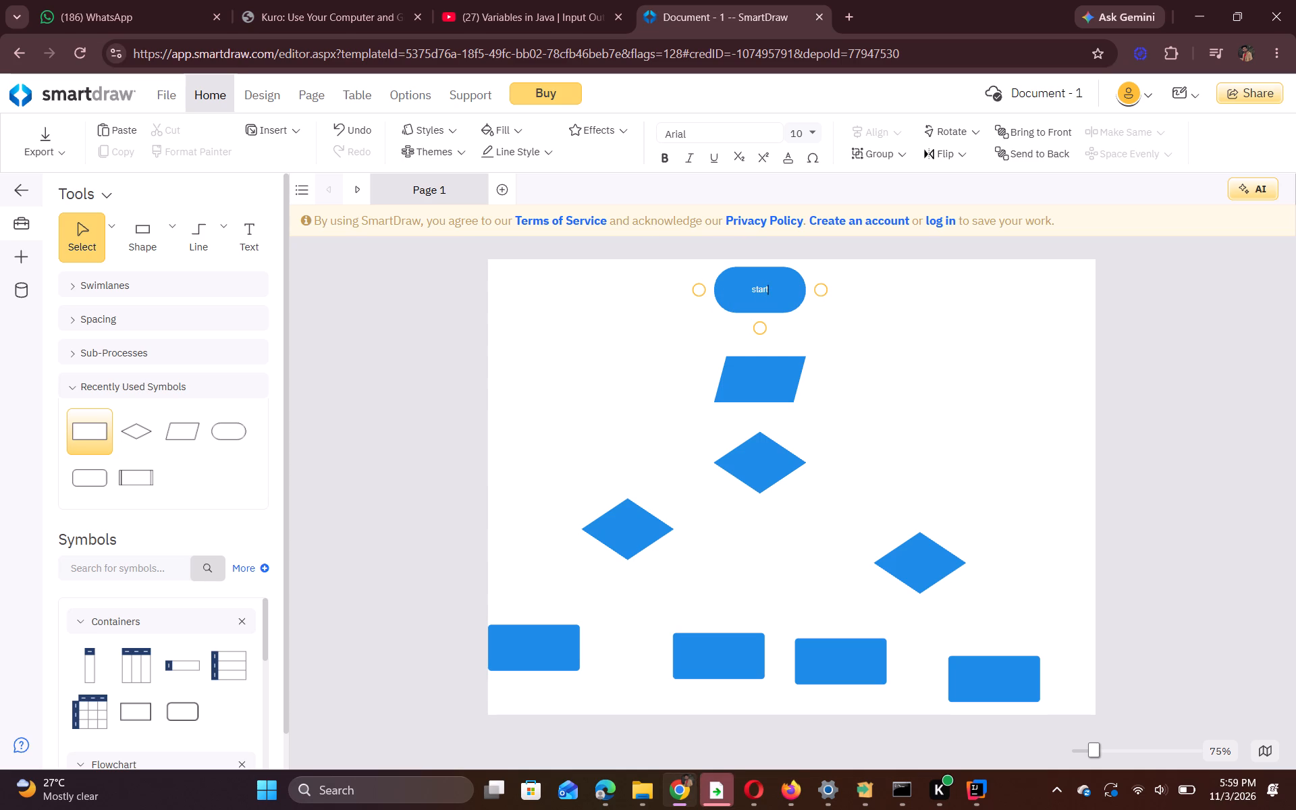
# Open the font size choices for the "start" text in the top terminator shape.
pyautogui.moveTo(764, 288); pyautogui.dragTo(747, 288)
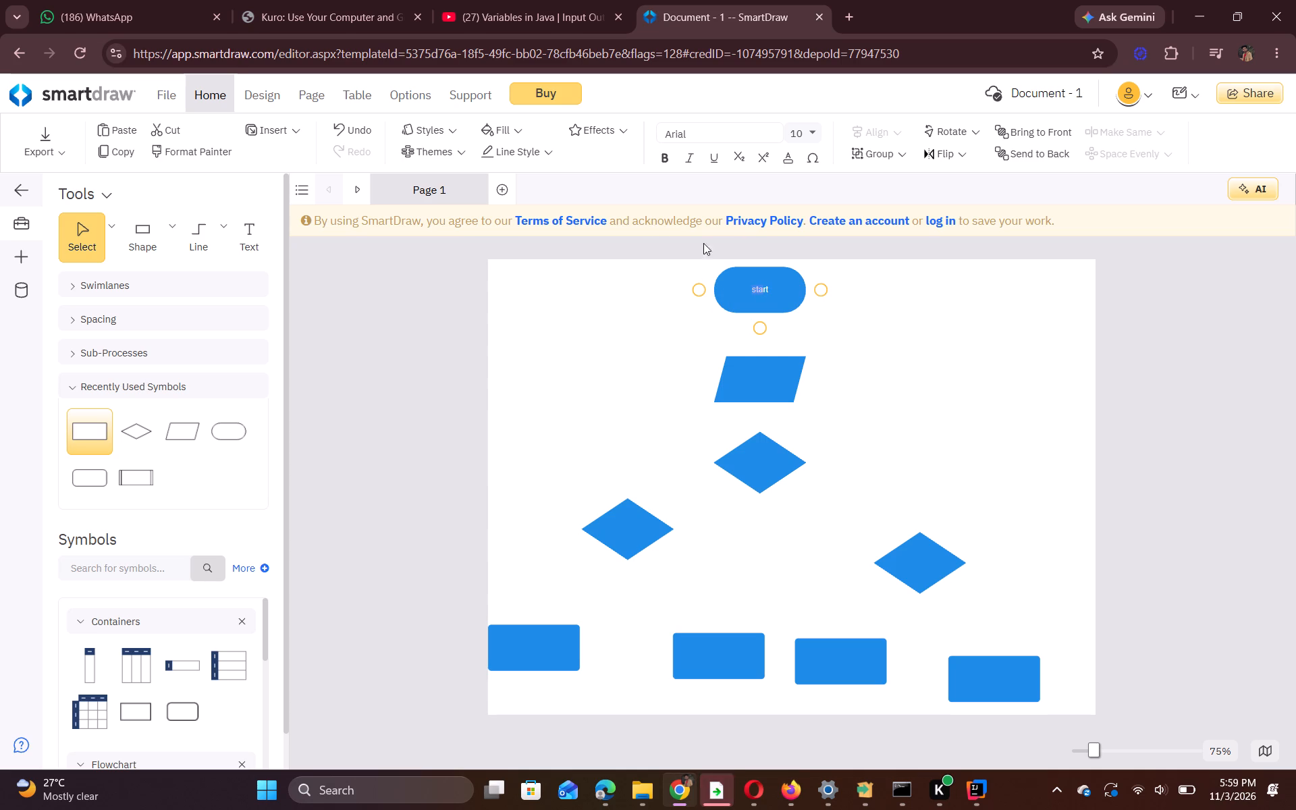
pyautogui.click(817, 129)
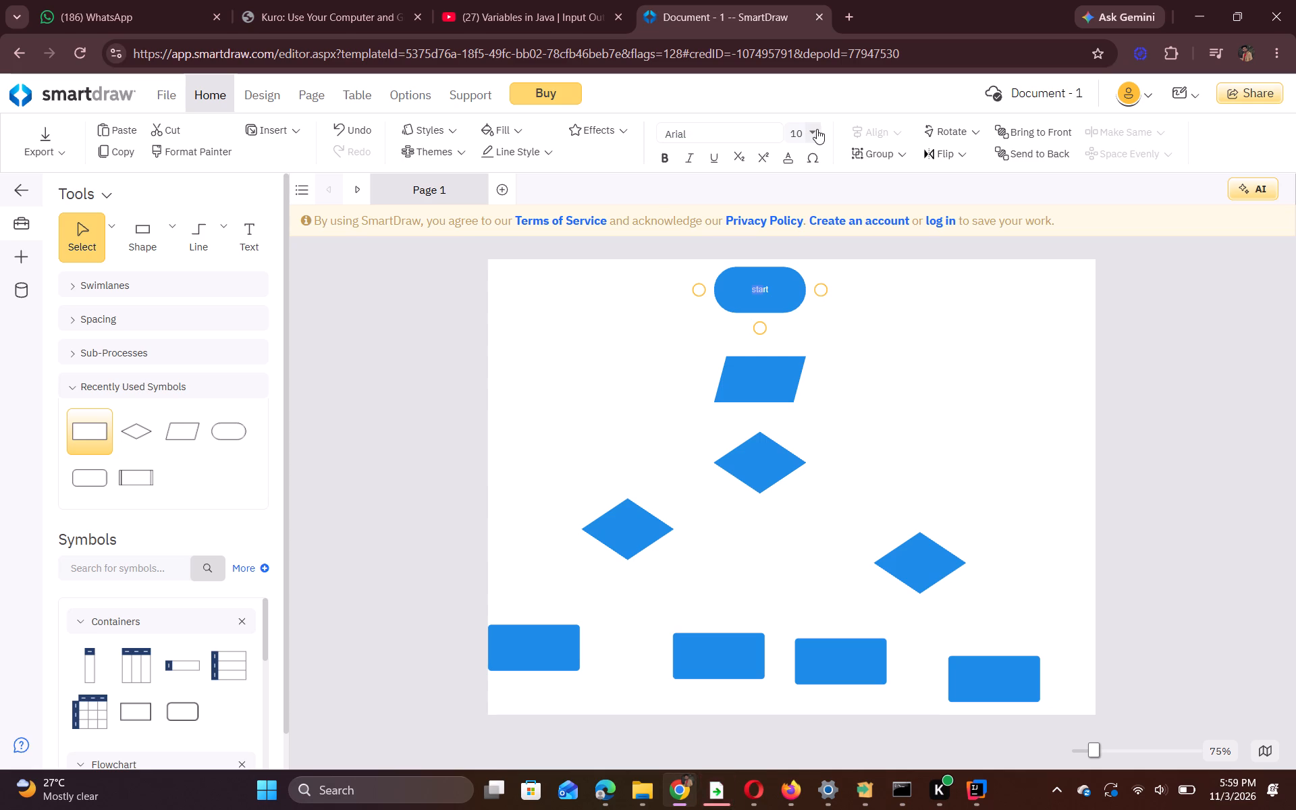
# Set the font size of the selected "start" text to 12, finishing with the parallelogram below it selected.
pyautogui.click(832, 278)
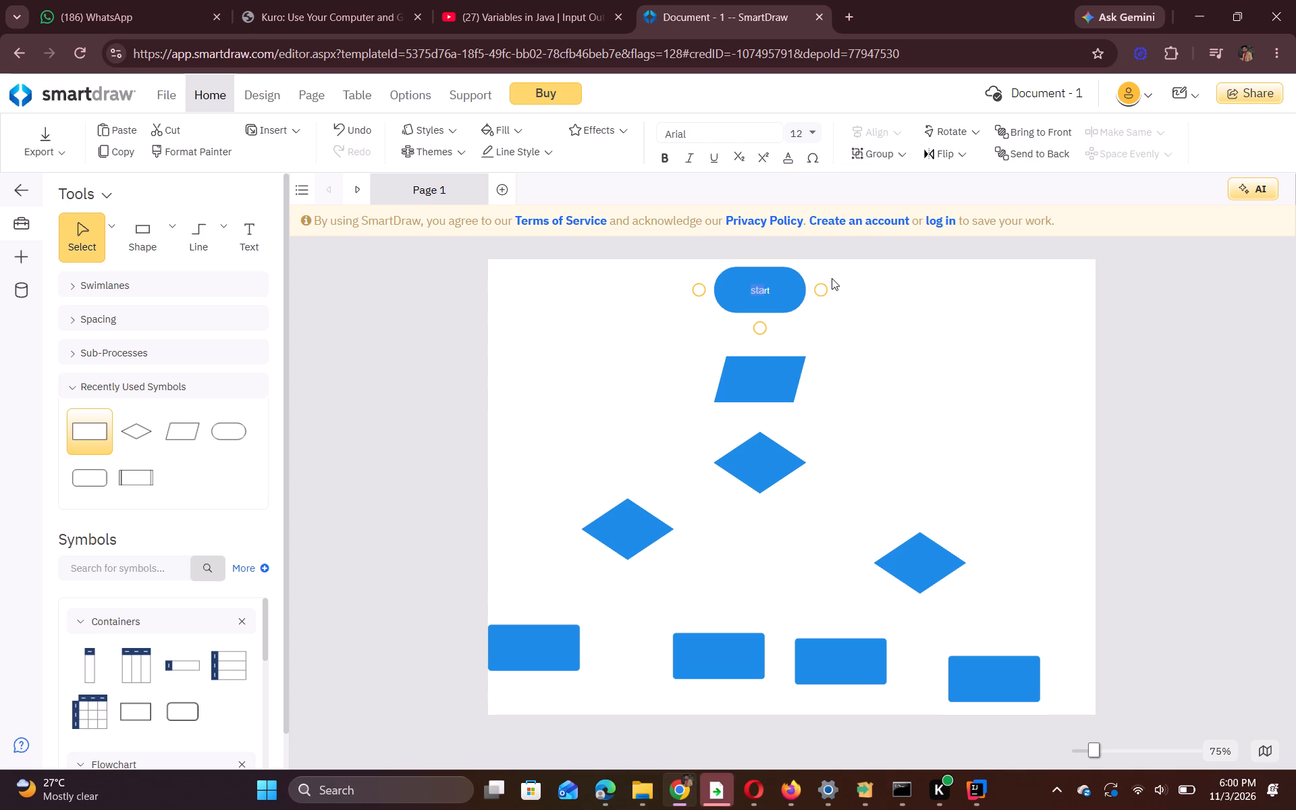
pyautogui.click(758, 371)
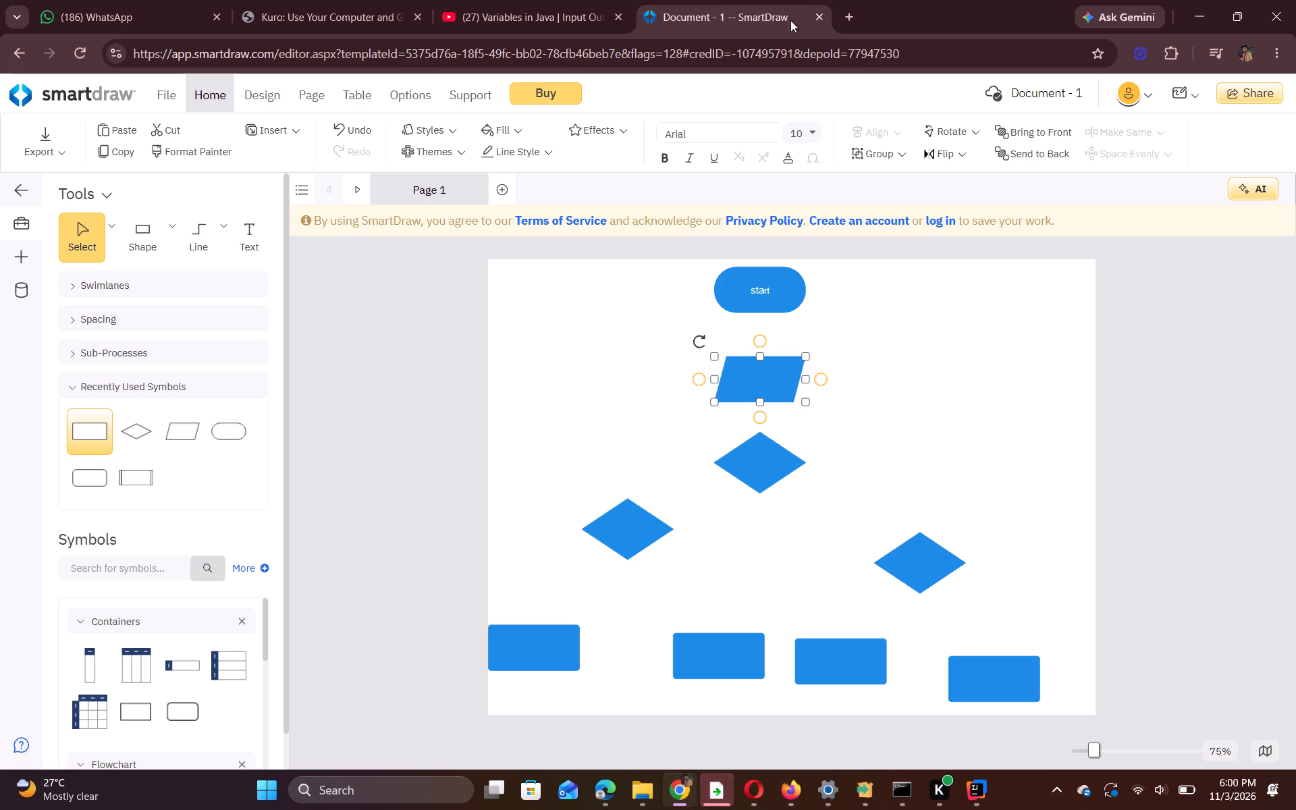
# Open a new browser tab and begin entering a web address or search beginning with "c".
pyautogui.click(844, 19)
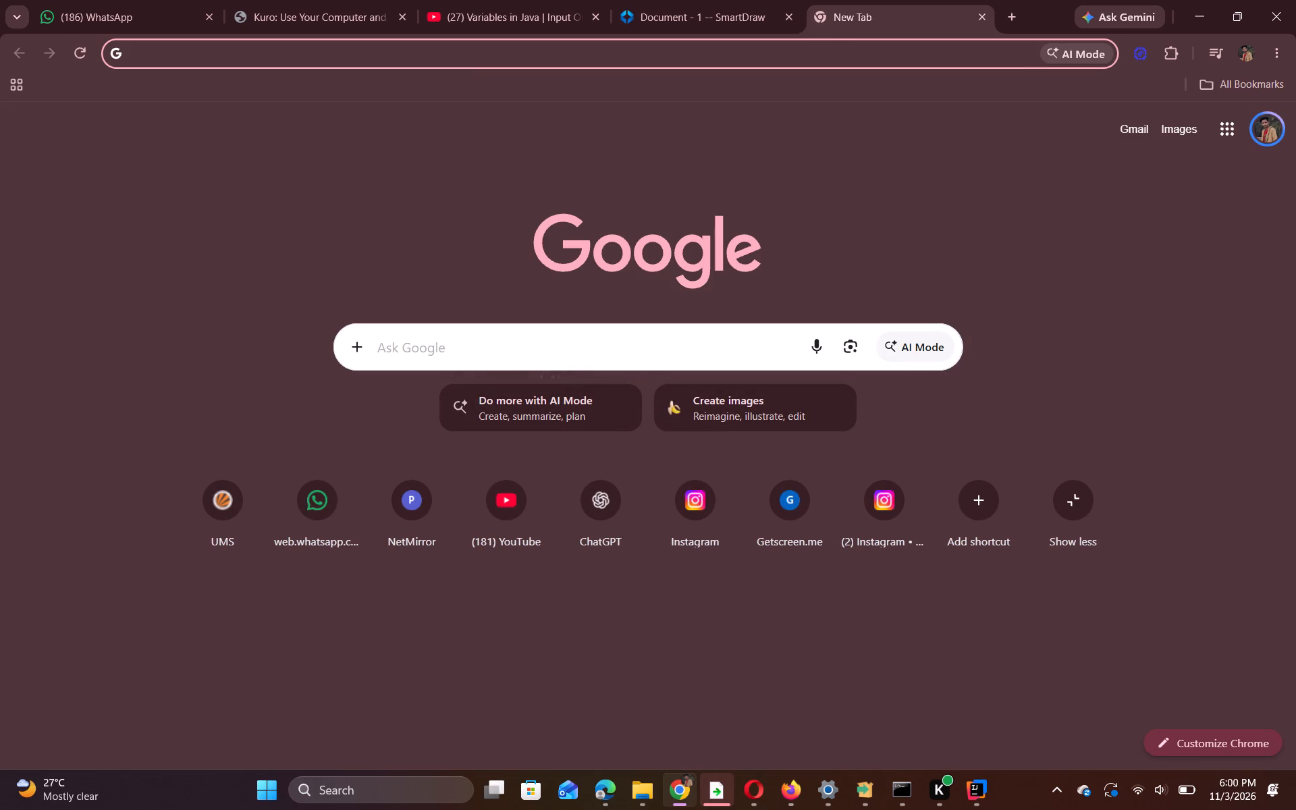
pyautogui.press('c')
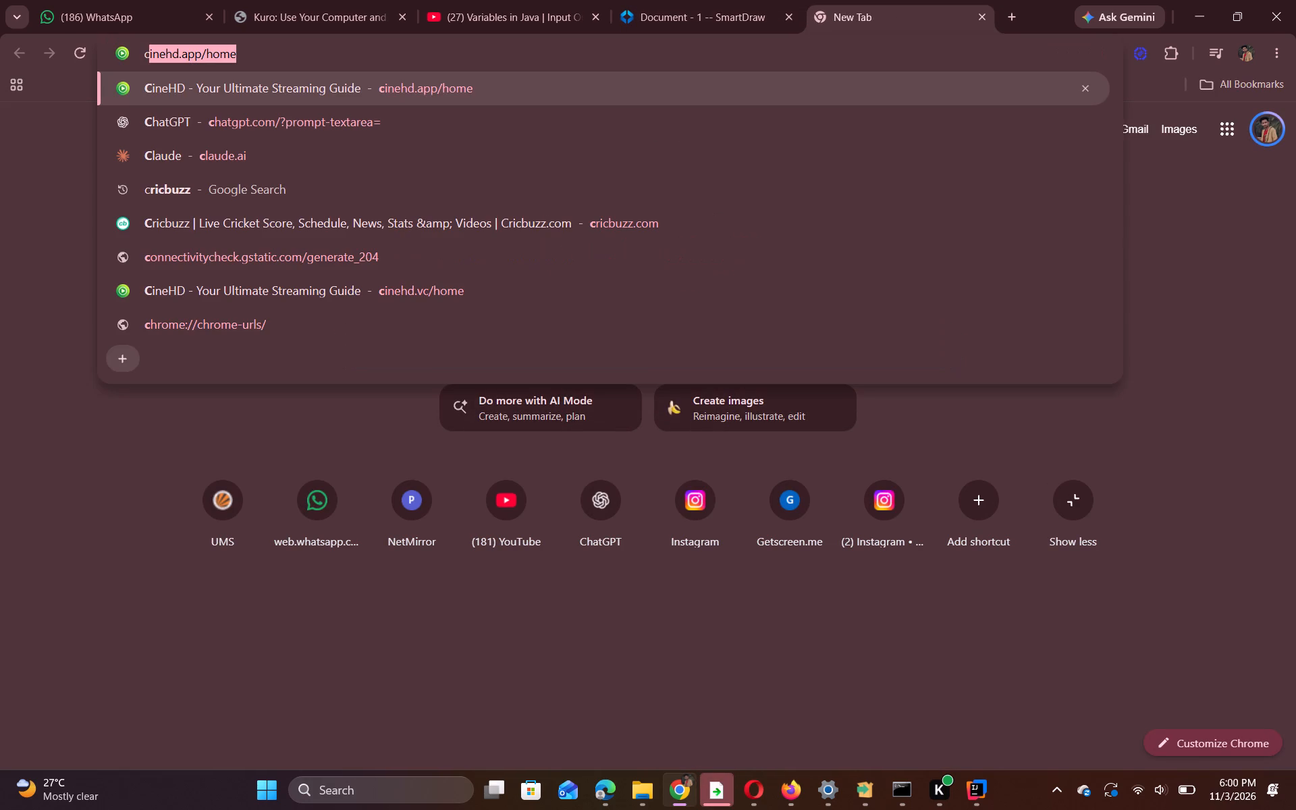
pyautogui.press('BackSpace')
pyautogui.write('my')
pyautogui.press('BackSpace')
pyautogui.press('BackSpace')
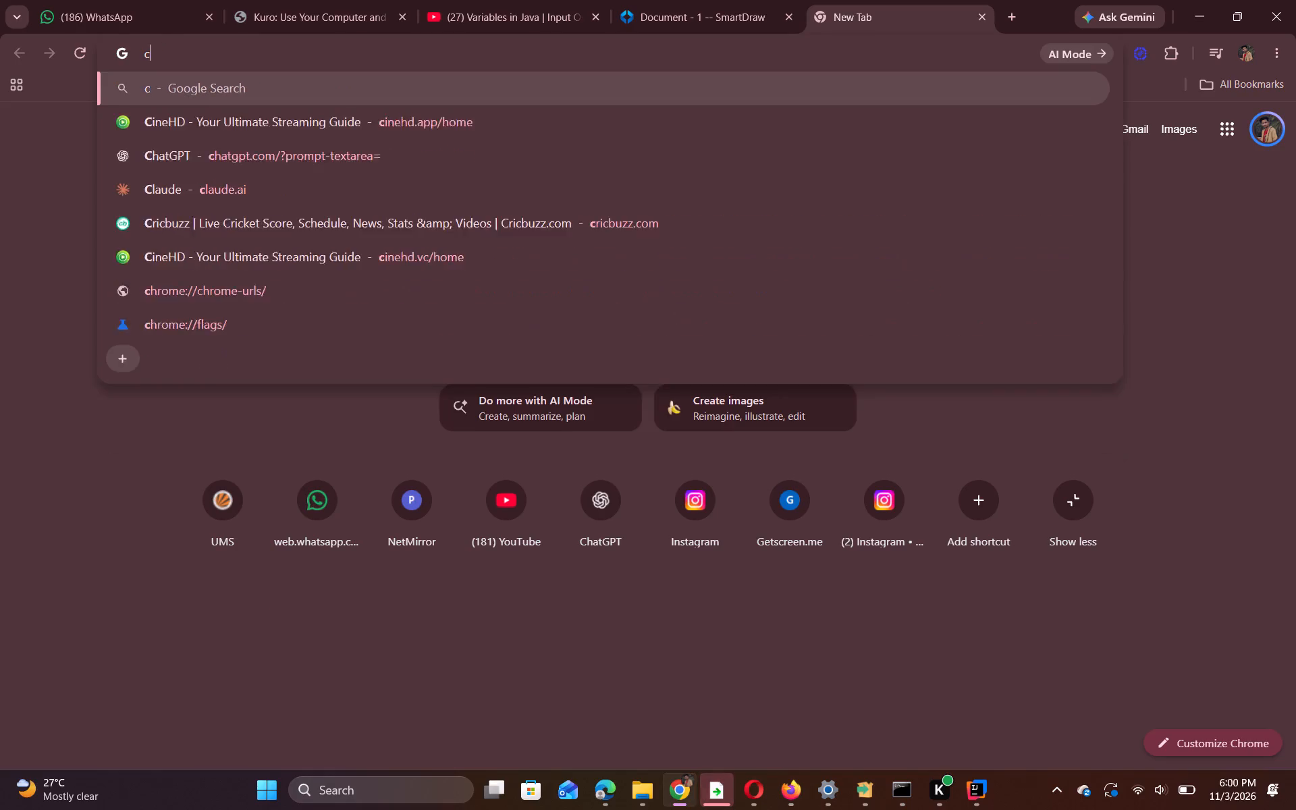
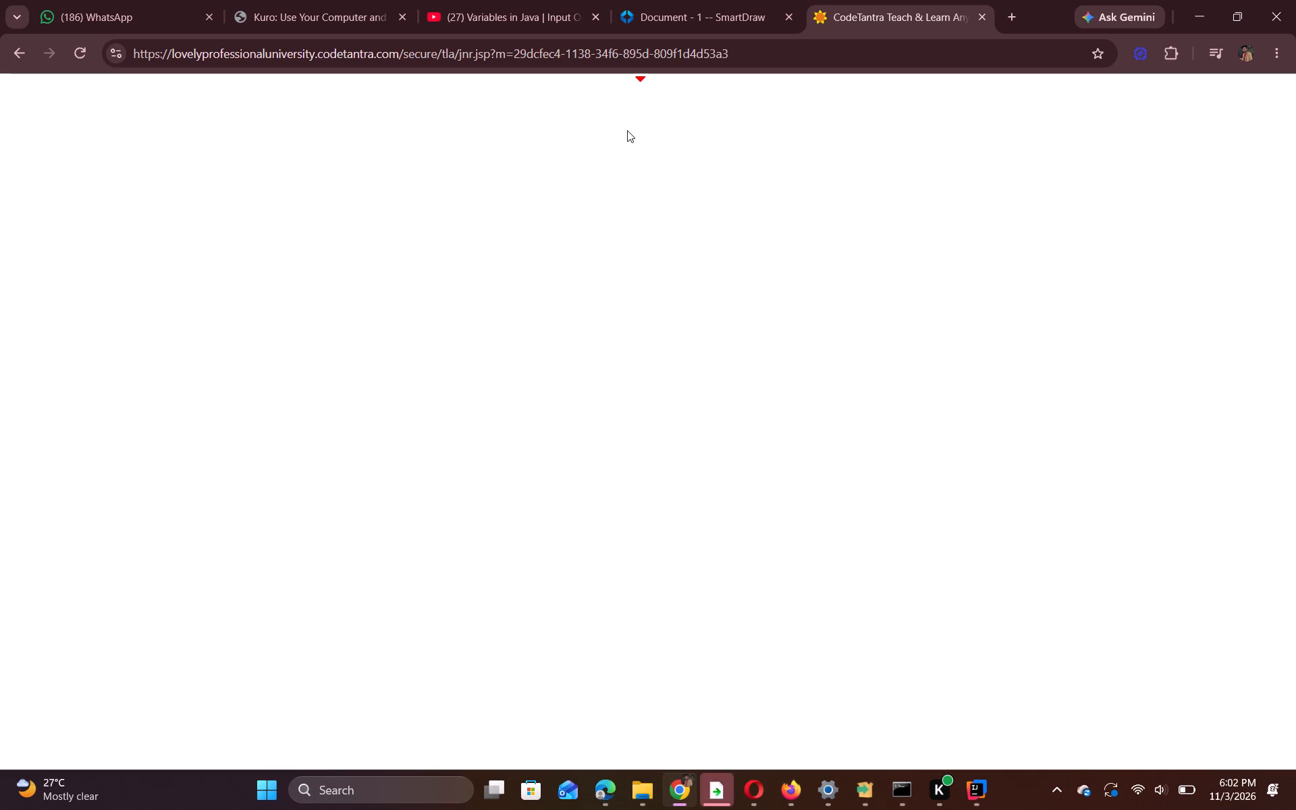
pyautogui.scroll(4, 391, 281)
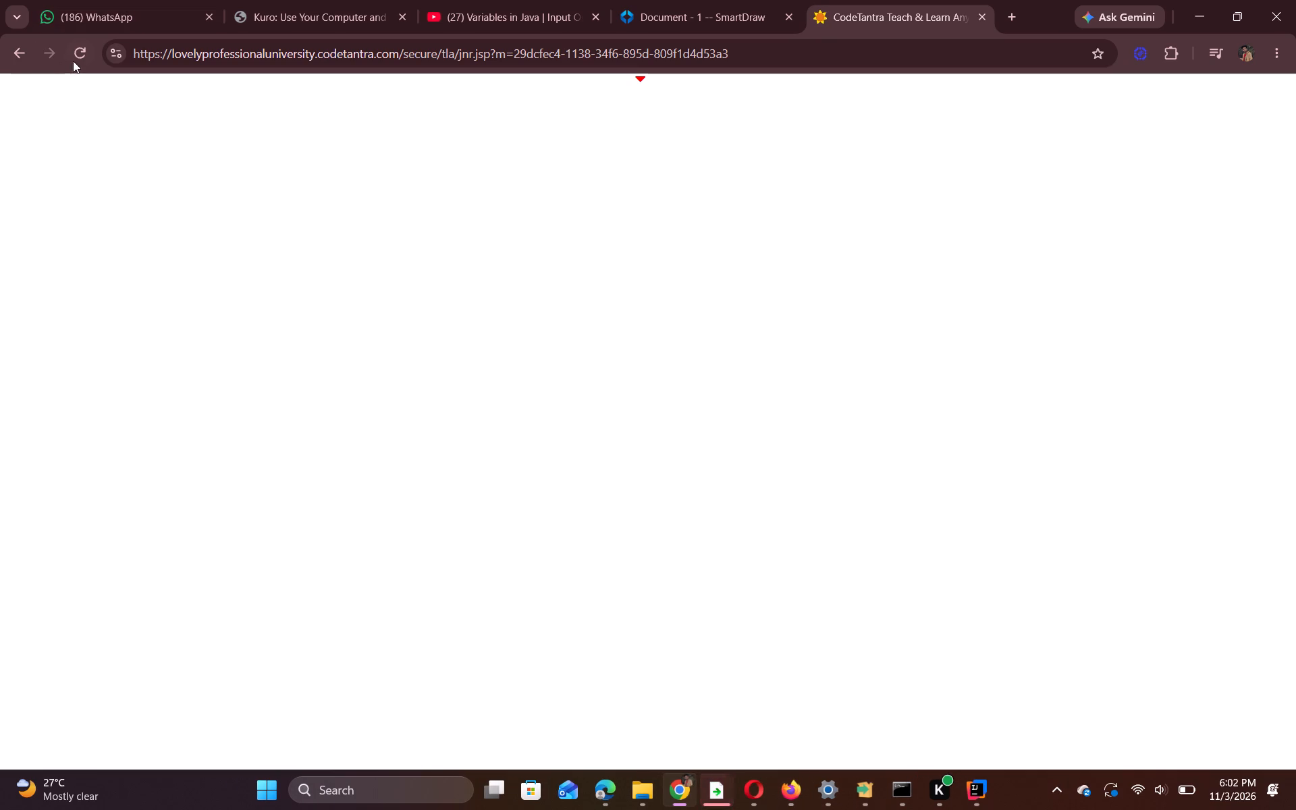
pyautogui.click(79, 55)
# Switch to the SmartDraw document in the browser and reload it to restore the full editor.
pyautogui.click(688, 18)
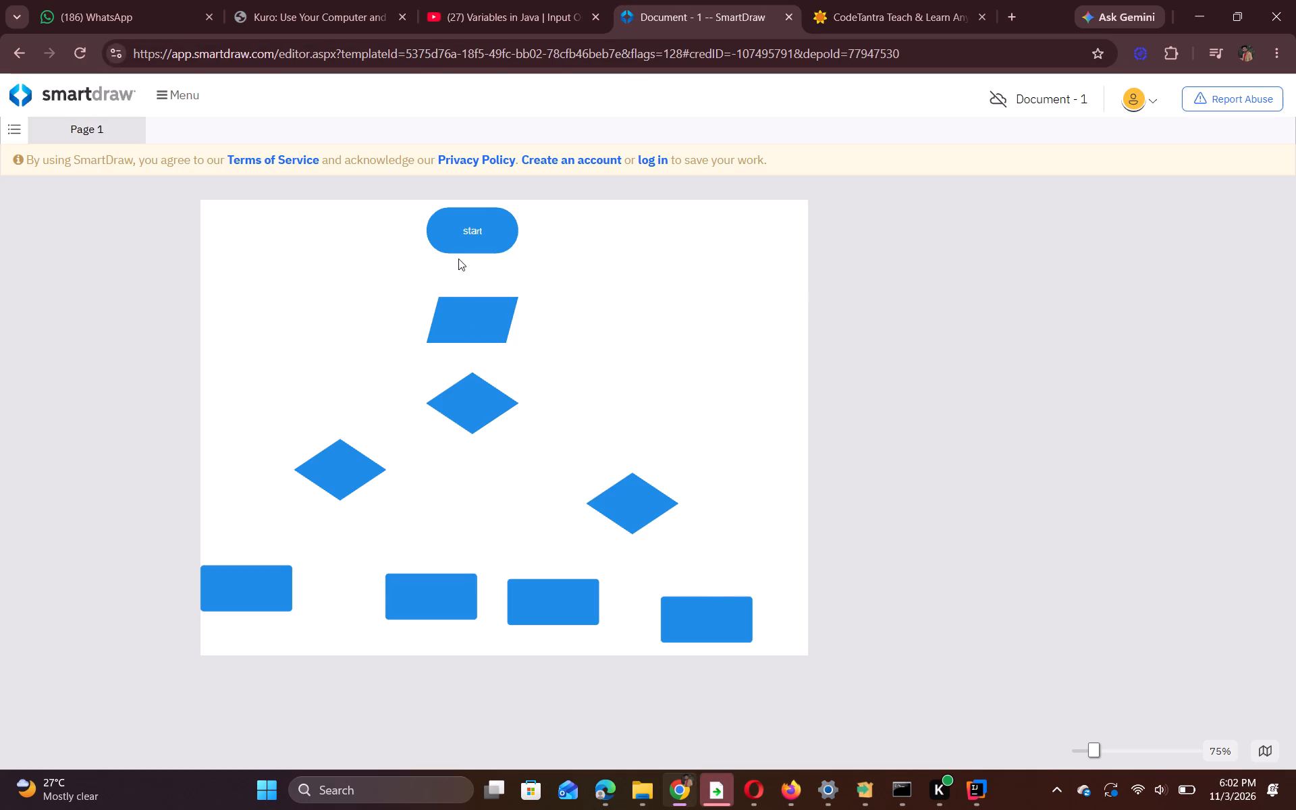
pyautogui.click(80, 53)
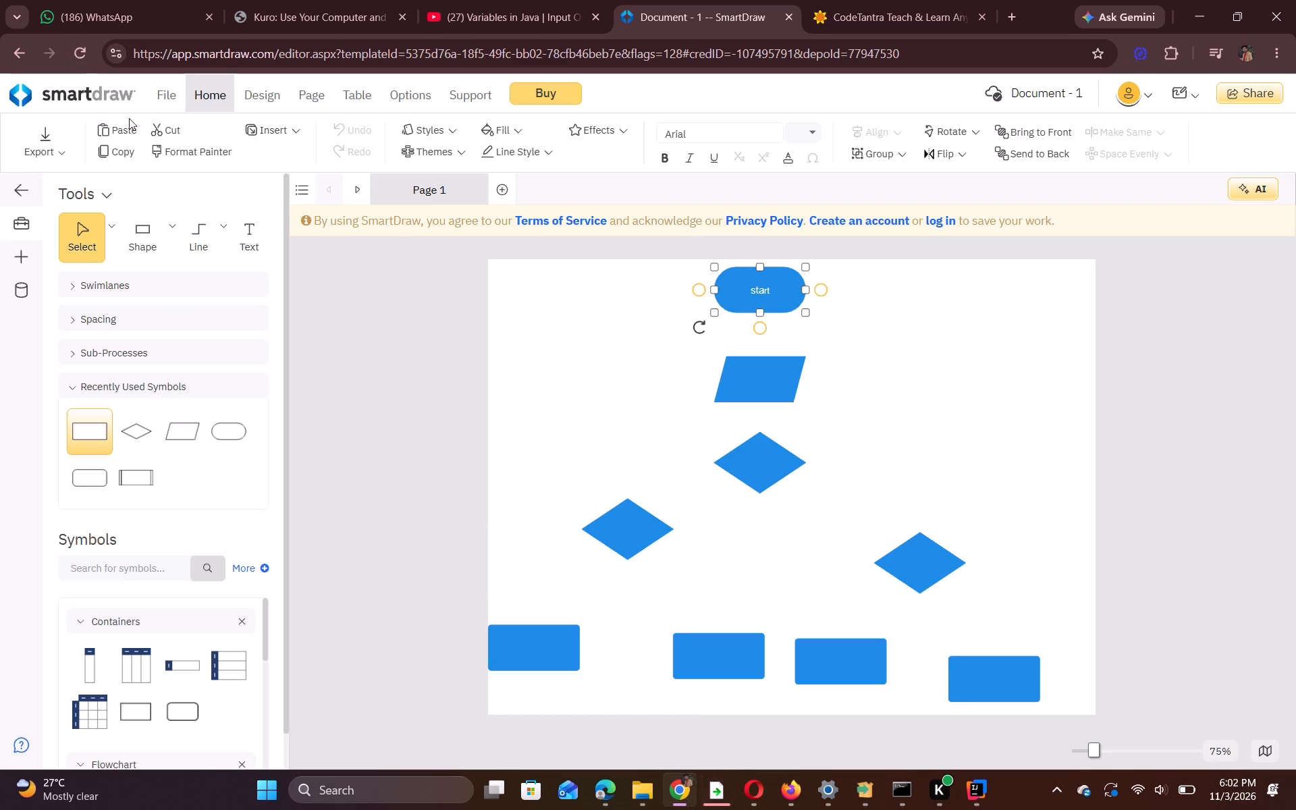
# Add the text "input A,B,C" inside the parallelogram below the start shape.
pyautogui.click(254, 247)
pyautogui.click(740, 367)
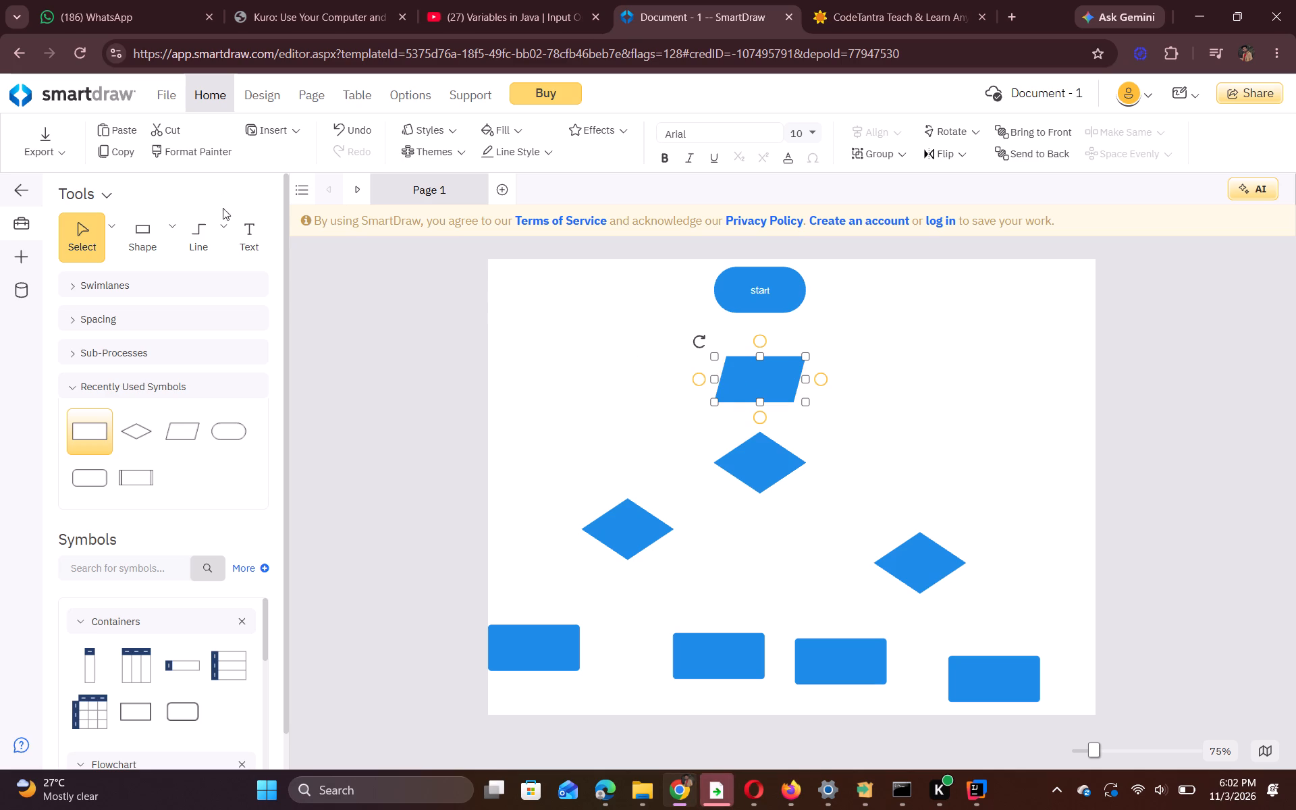
pyautogui.click(248, 231)
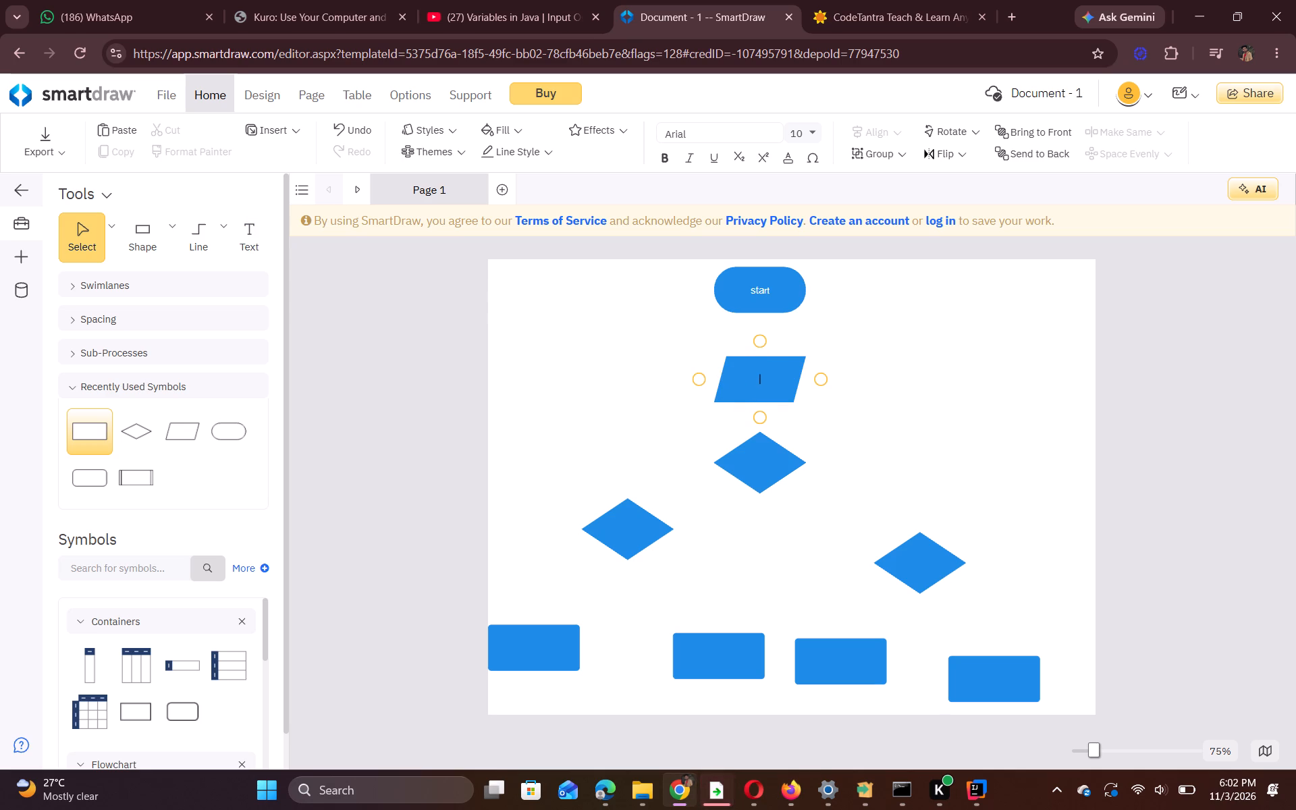
pyautogui.write('input')
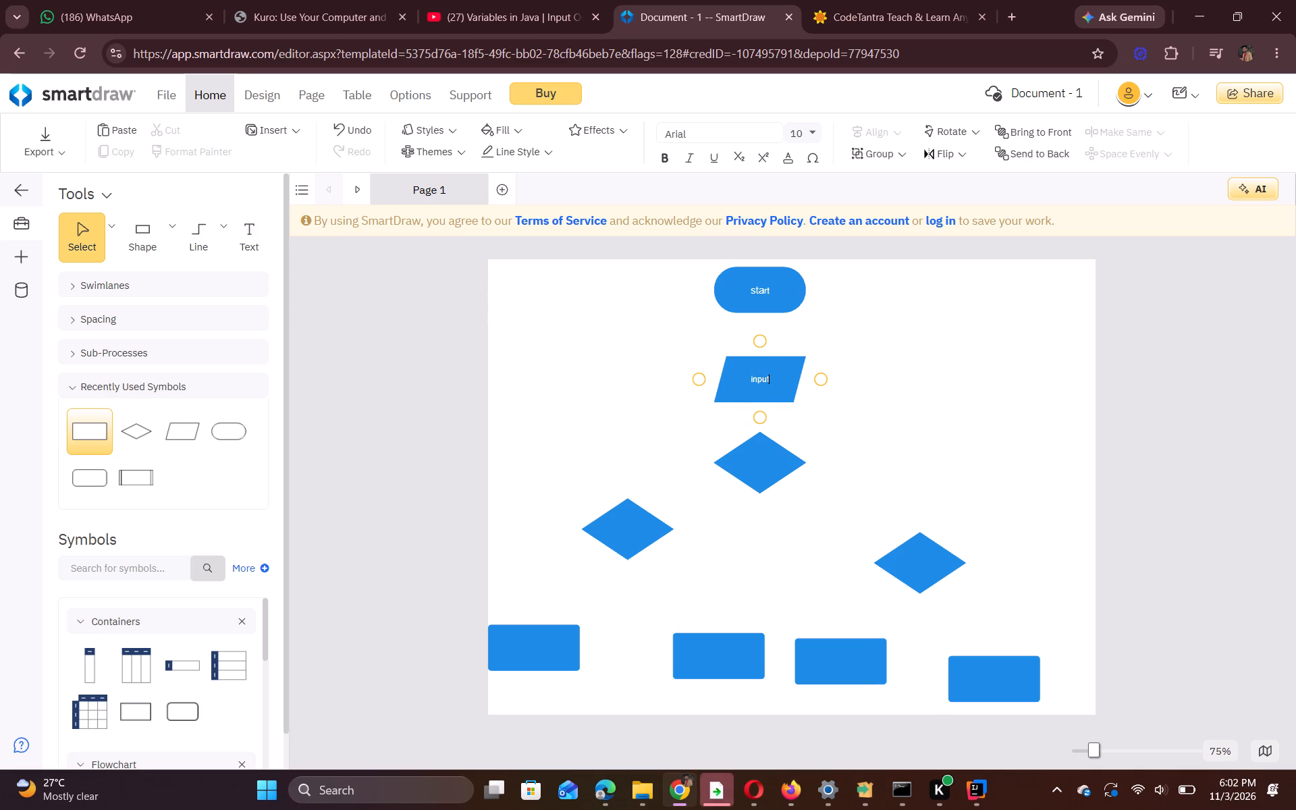
pyautogui.press('space')
pyautogui.hotkey('shift', 'a')
pyautogui.press('.')
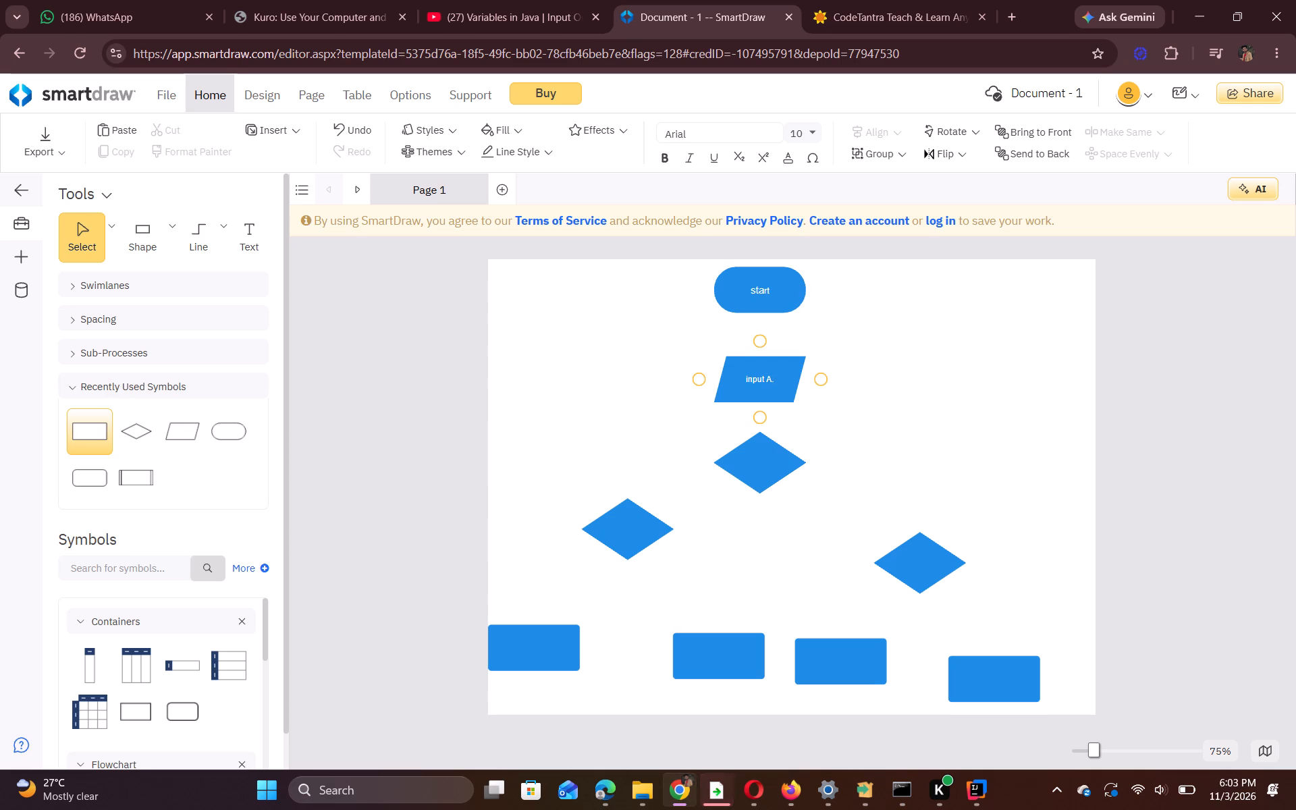
pyautogui.press('BackSpace')
pyautogui.press(',')
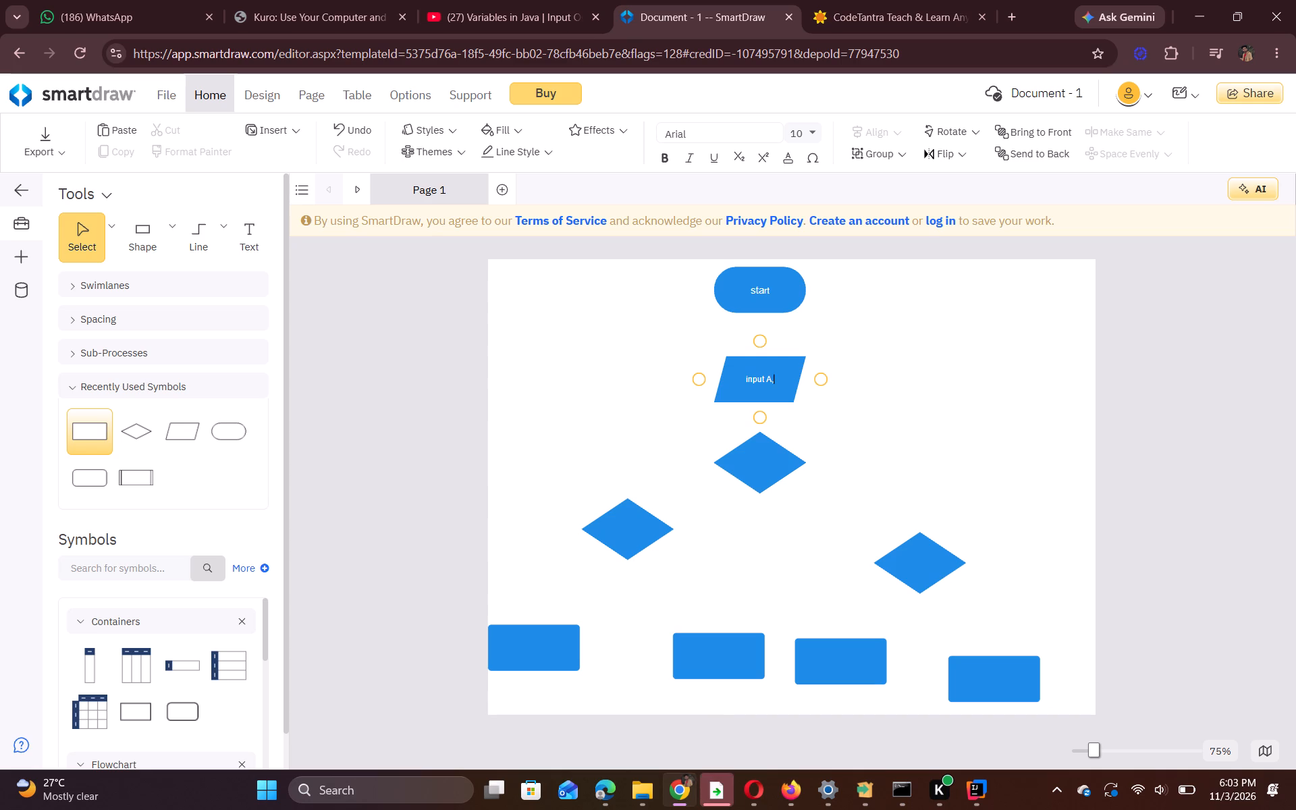
pyautogui.hotkey('shift', 'b')
pyautogui.press(',')
pyautogui.hotkey('shift', 'c')
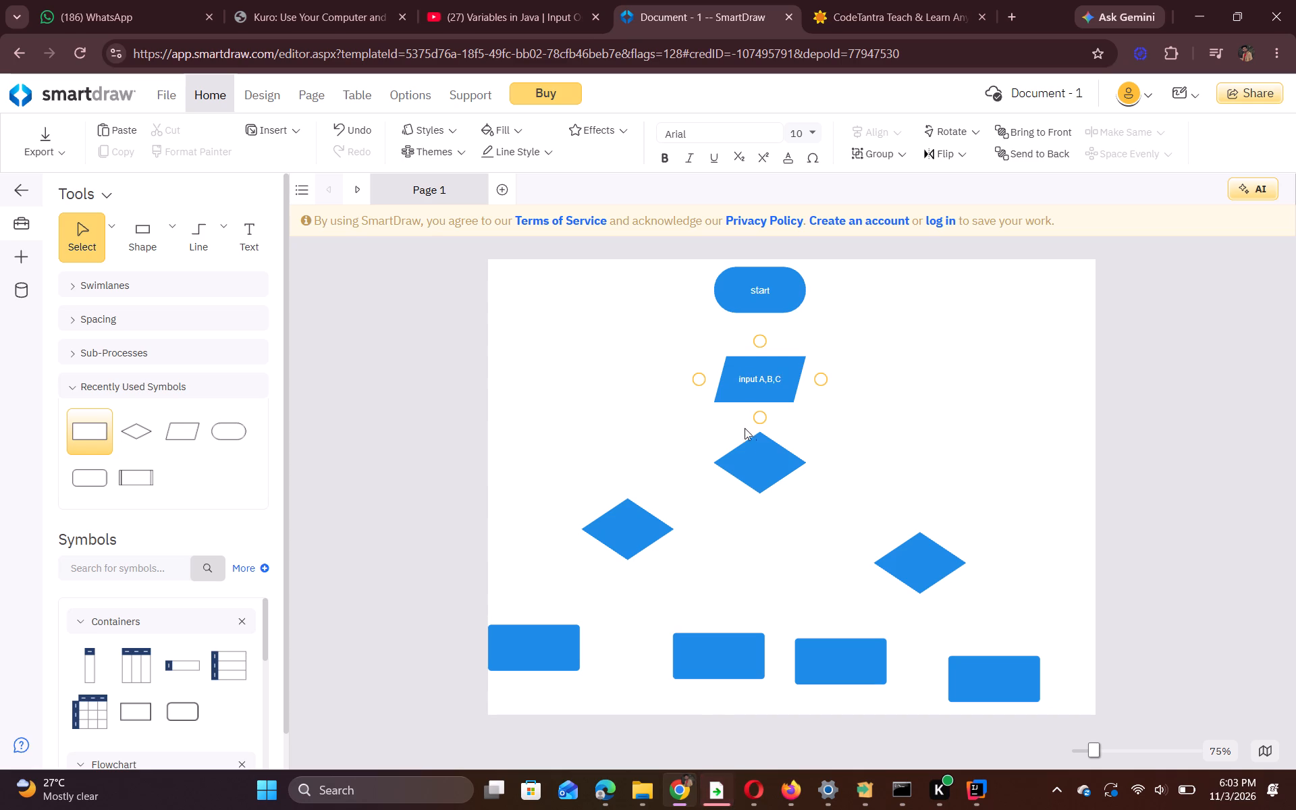
# Enter "a" as the beginning of the label in the decision diamond directly below the parallelogram.
pyautogui.click(753, 459)
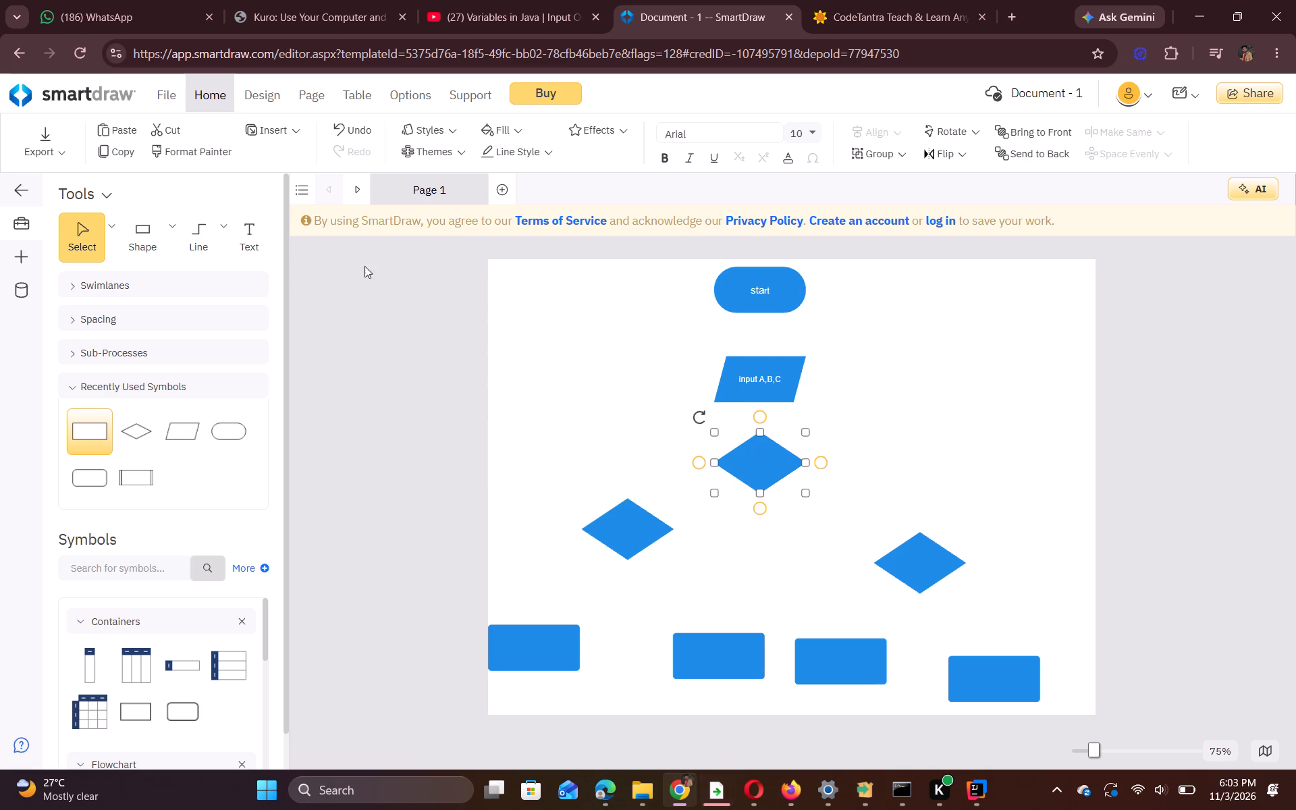
pyautogui.click(250, 242)
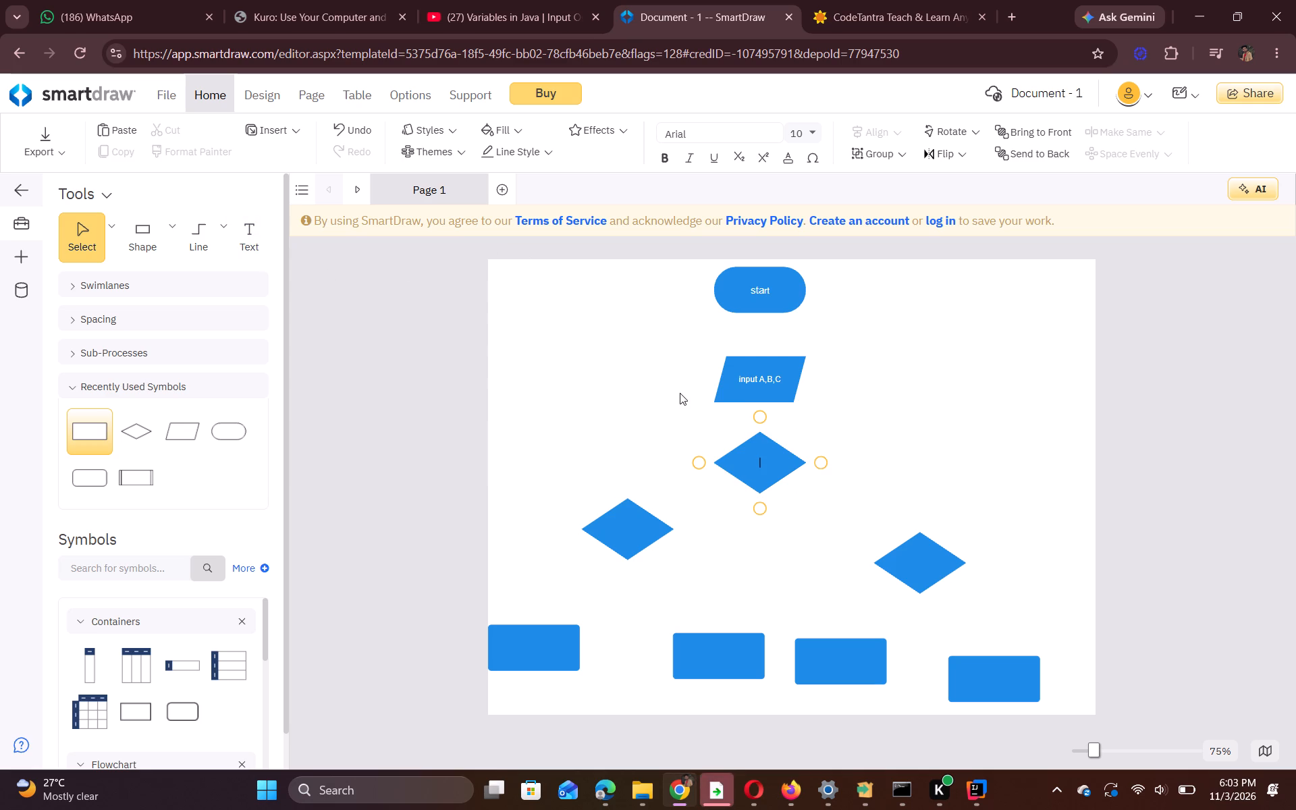
pyautogui.press('a')
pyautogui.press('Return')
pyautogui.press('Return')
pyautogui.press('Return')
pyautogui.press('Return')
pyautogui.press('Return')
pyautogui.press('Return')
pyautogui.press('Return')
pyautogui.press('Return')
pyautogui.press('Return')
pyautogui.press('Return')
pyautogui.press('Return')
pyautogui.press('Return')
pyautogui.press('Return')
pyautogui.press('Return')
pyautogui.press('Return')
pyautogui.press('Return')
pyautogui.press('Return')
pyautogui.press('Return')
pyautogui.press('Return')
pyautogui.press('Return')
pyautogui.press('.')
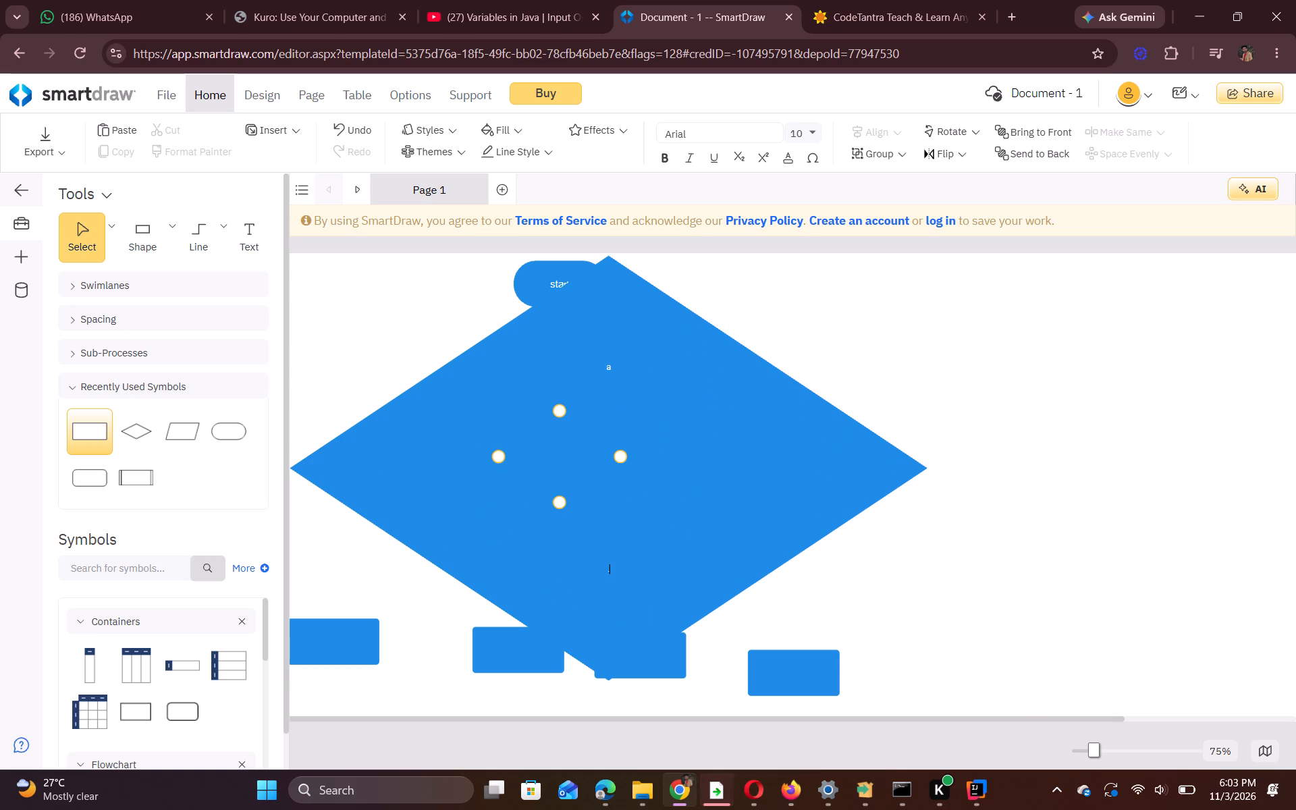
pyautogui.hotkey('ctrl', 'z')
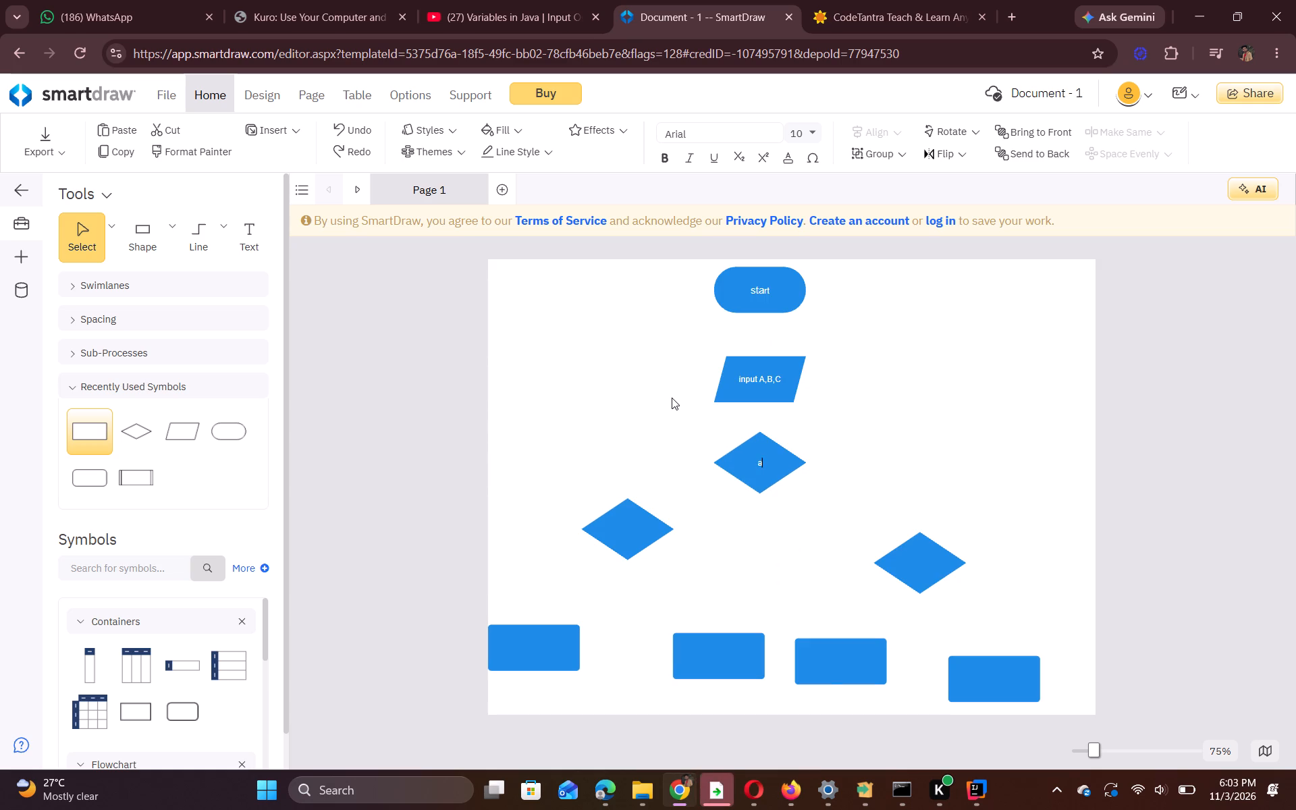
# Complete the label of the decision diamond below the parallelogram as "a>b?".
pyautogui.hotkey('shift', '>')
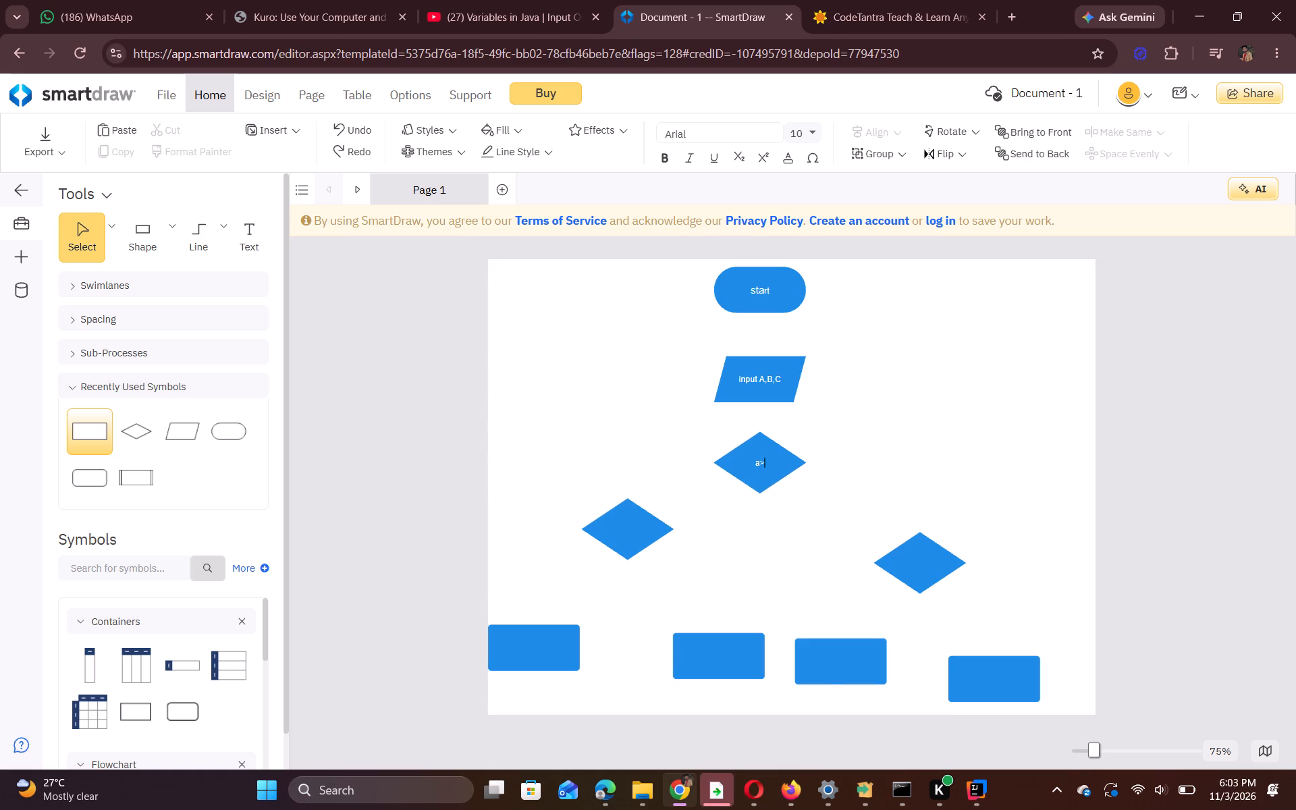
pyautogui.press('b')
pyautogui.hotkey('shift', '?')
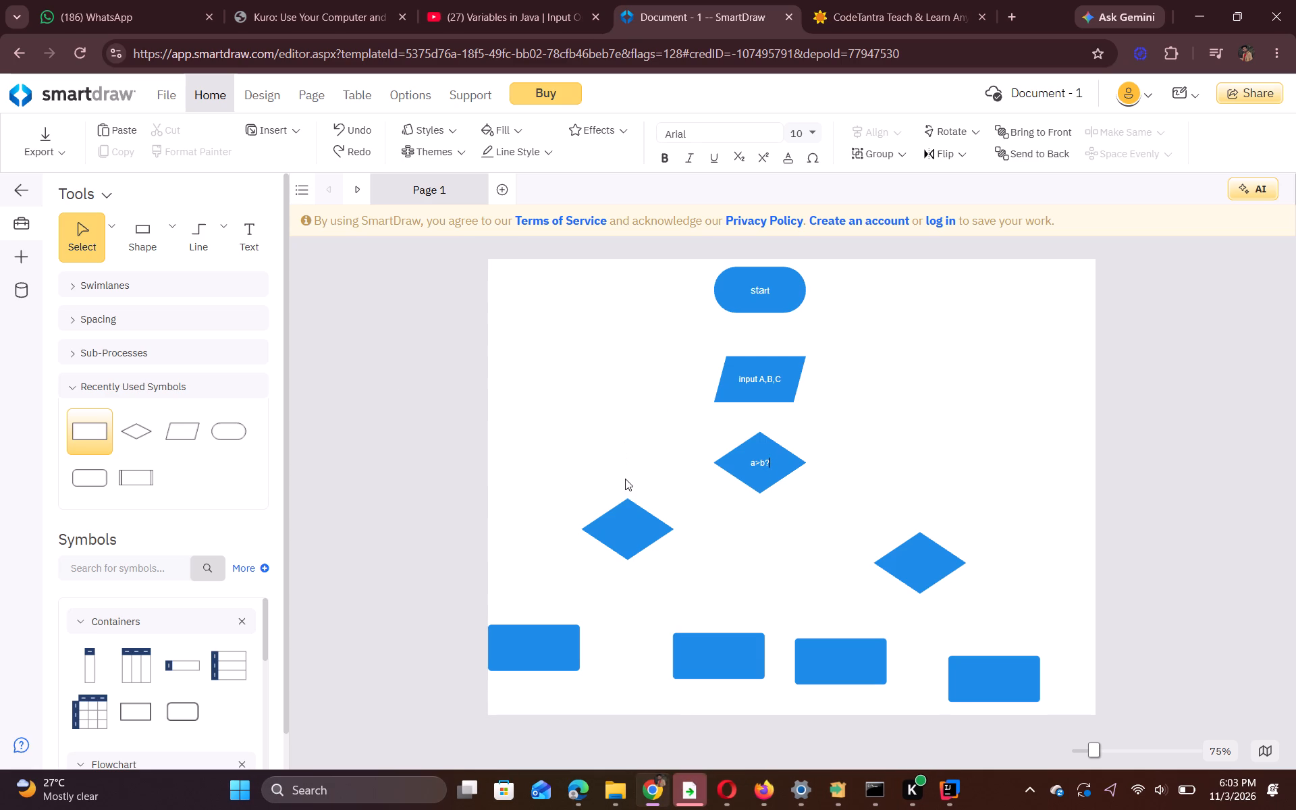
# Add the text "a>c?" inside the decision diamond to the lower left of the "a>b?" diamond.
pyautogui.click(610, 526)
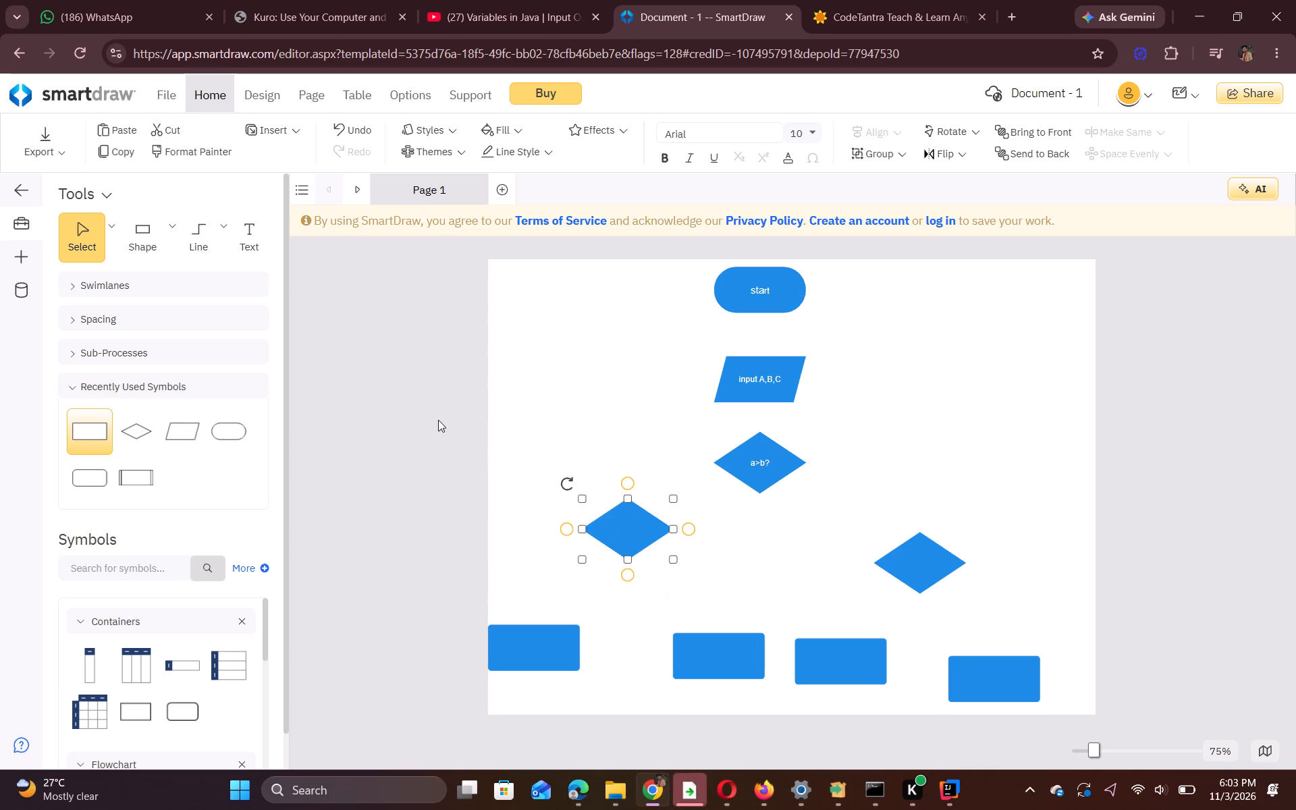
pyautogui.click(261, 227)
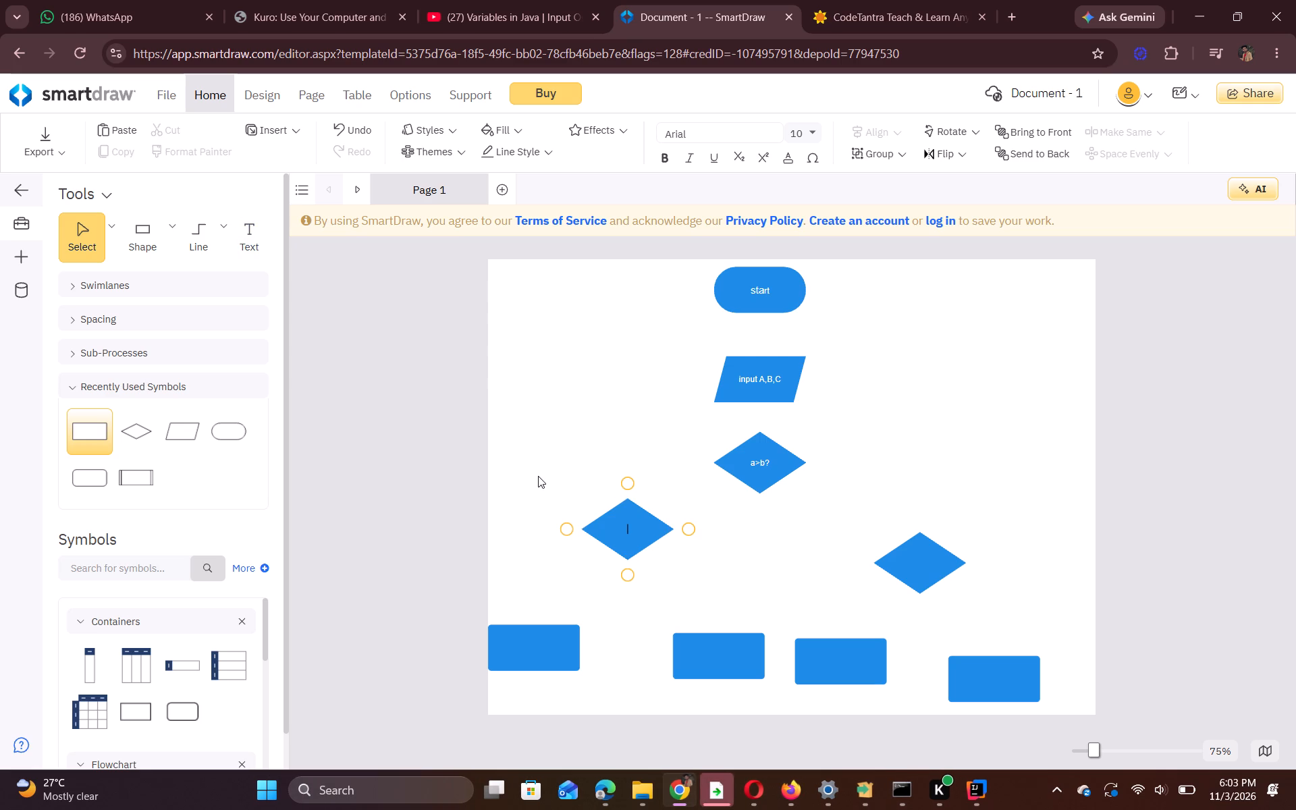
pyautogui.press('a')
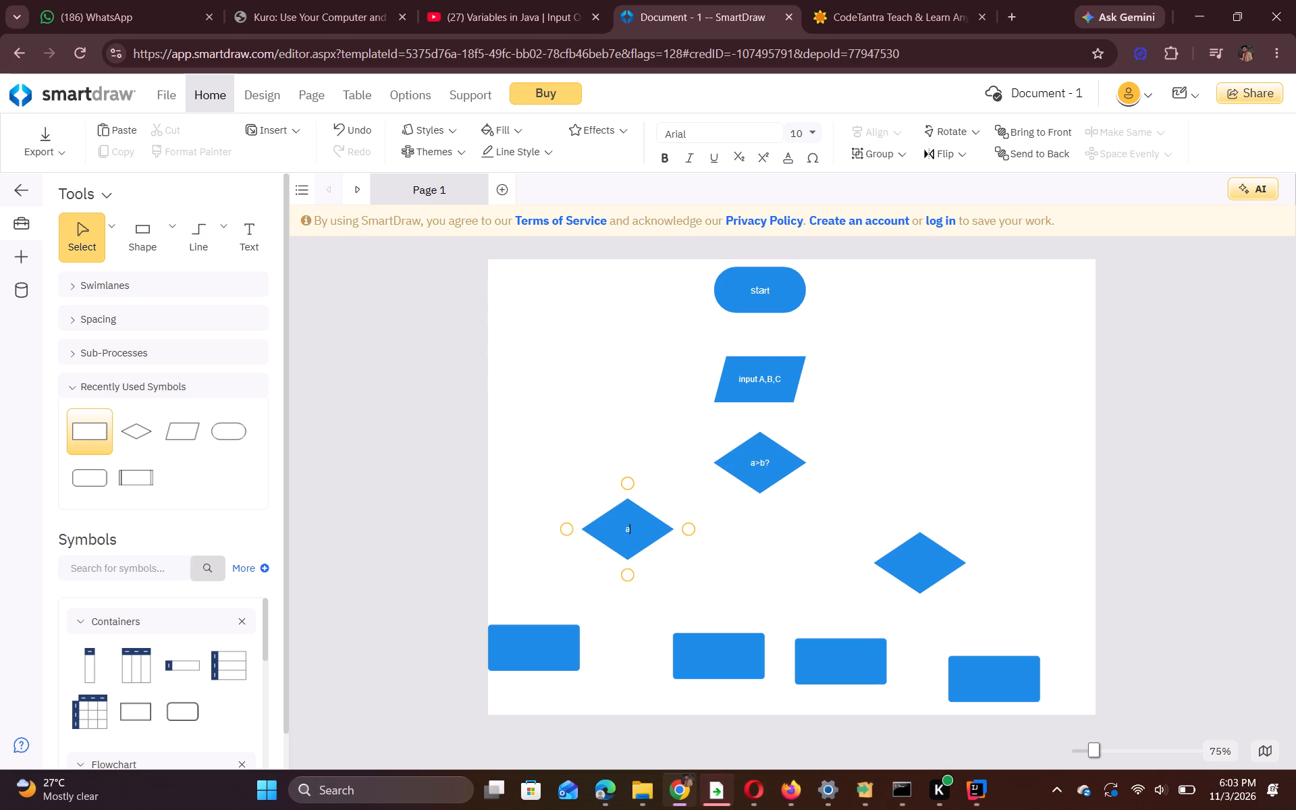
pyautogui.hotkey('shift', '>')
pyautogui.press('c')
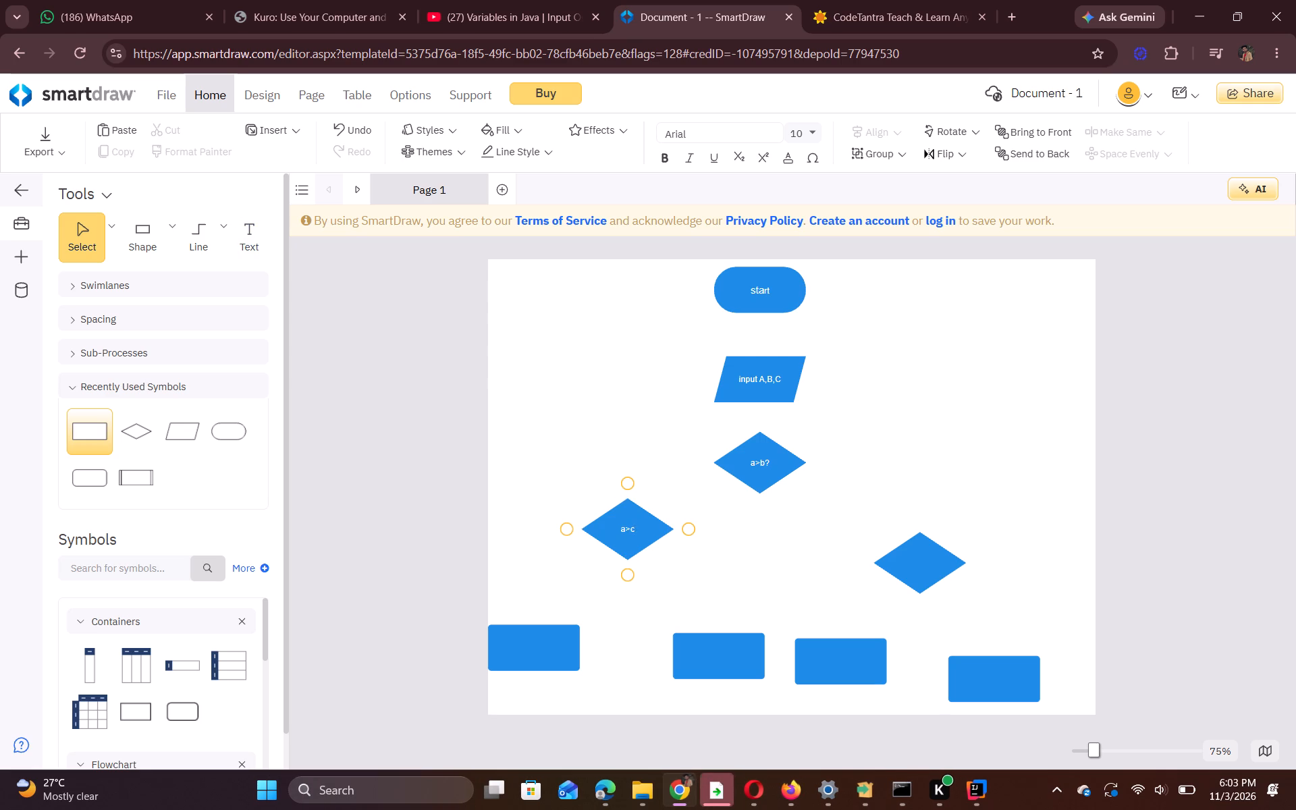
pyautogui.hotkey('shift', '?')
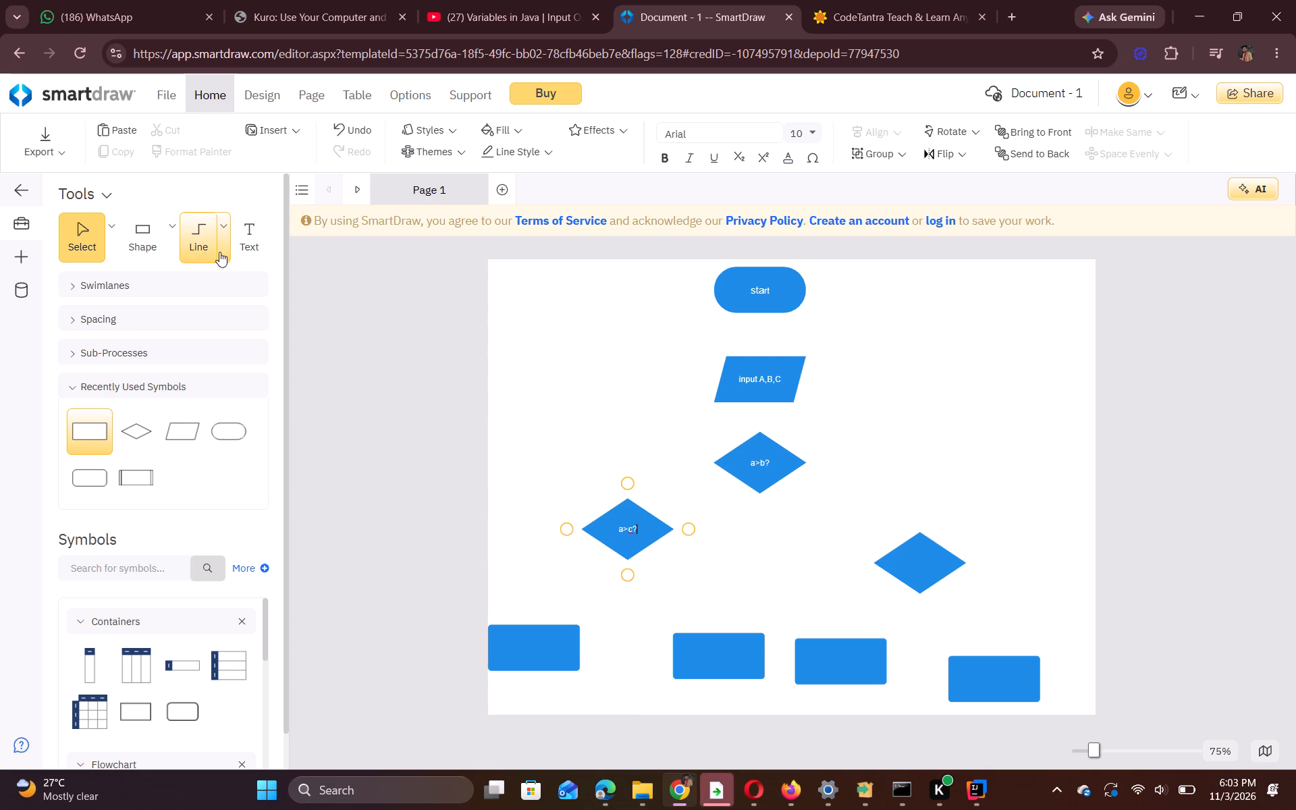
# Enter "b" as the beginning of the label in the decision diamond to the lower right of the "a>b?" diamond.
pyautogui.click(245, 248)
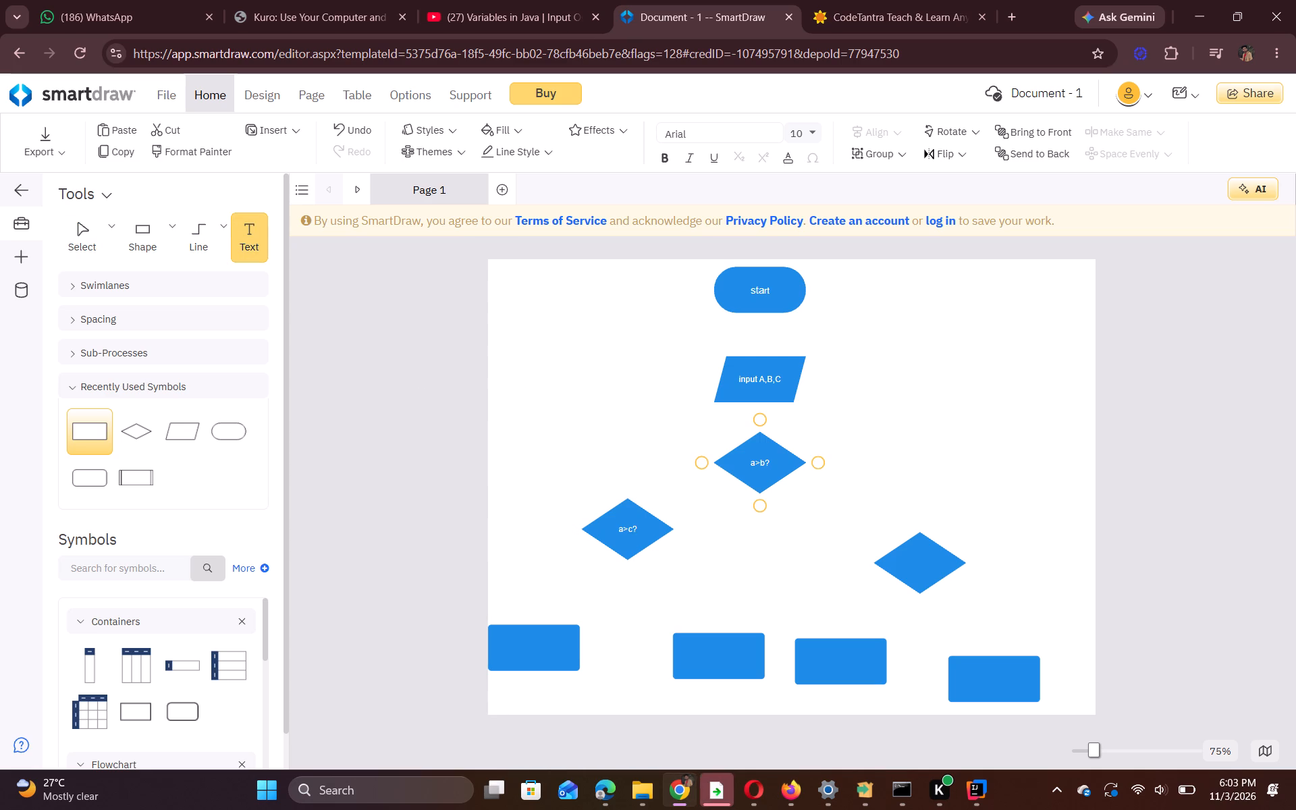
pyautogui.click(919, 560)
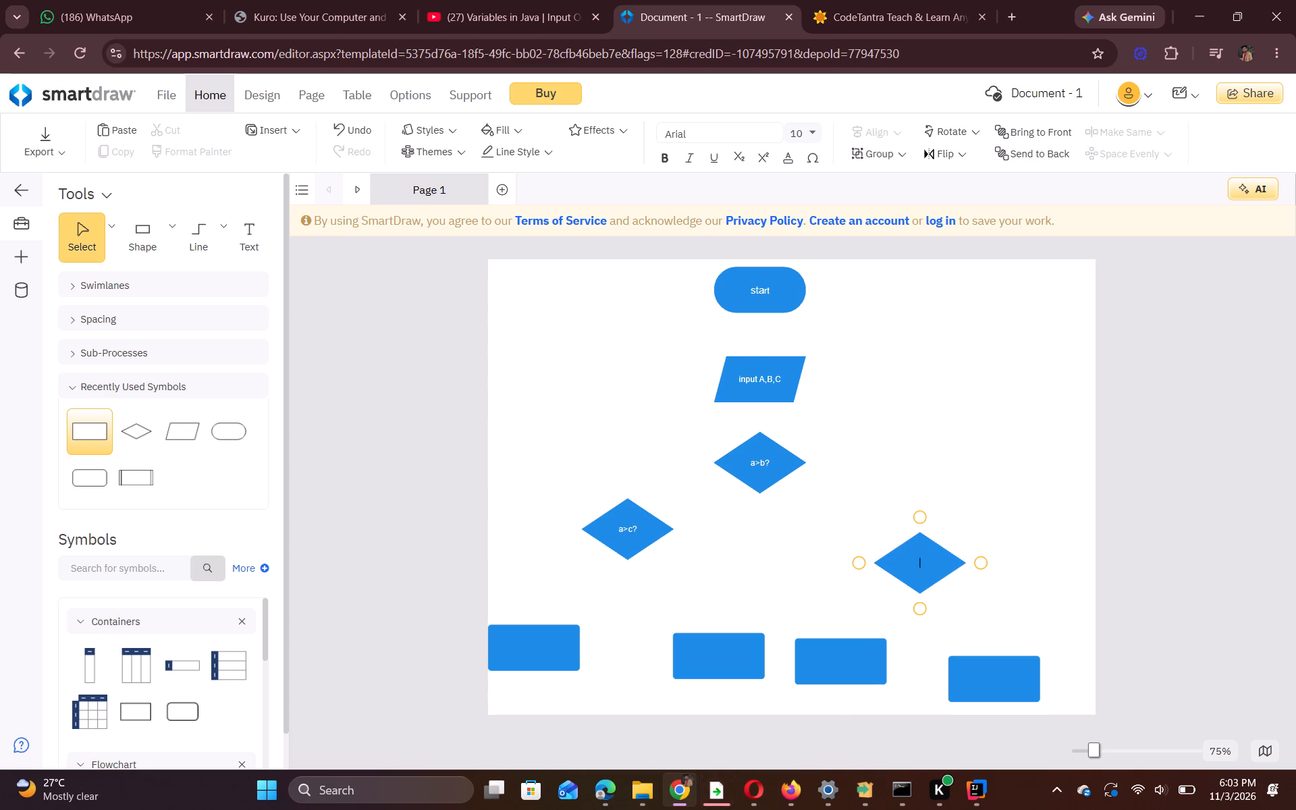
pyautogui.press('b')
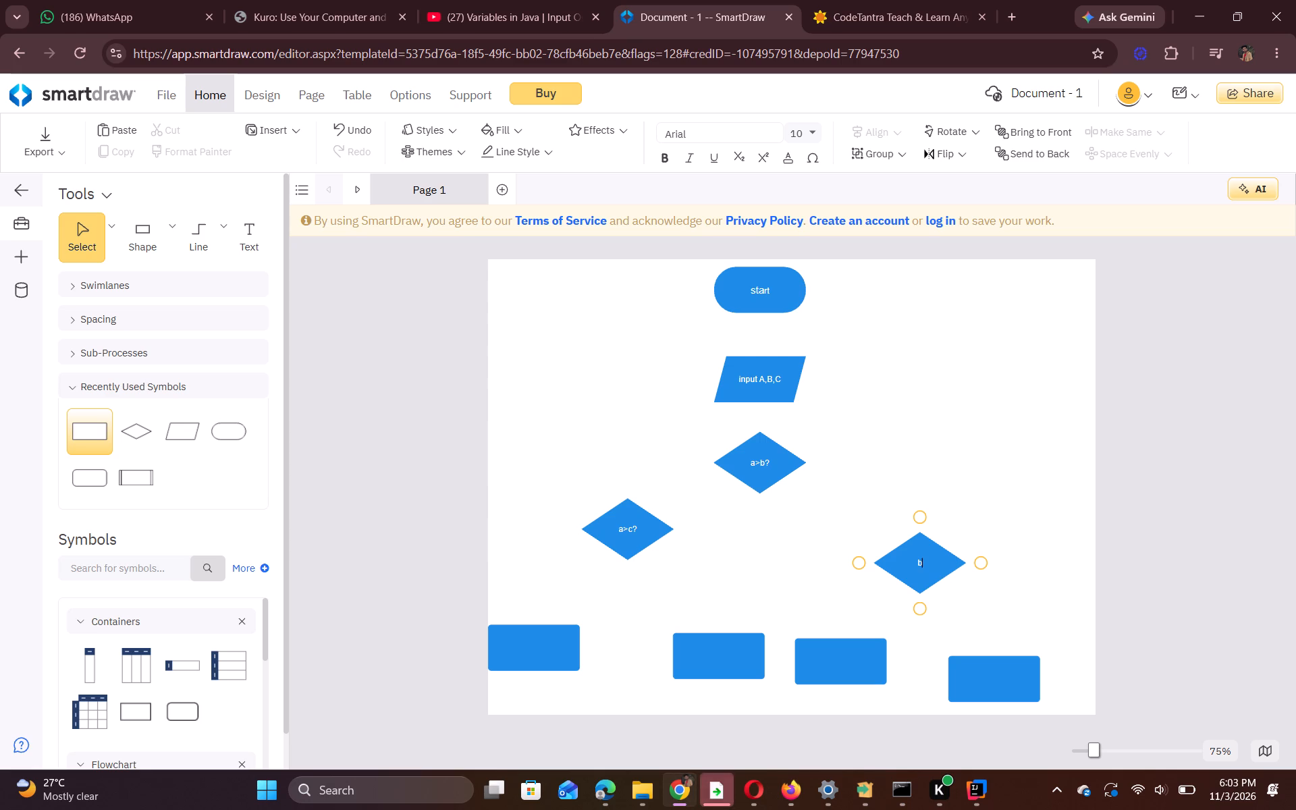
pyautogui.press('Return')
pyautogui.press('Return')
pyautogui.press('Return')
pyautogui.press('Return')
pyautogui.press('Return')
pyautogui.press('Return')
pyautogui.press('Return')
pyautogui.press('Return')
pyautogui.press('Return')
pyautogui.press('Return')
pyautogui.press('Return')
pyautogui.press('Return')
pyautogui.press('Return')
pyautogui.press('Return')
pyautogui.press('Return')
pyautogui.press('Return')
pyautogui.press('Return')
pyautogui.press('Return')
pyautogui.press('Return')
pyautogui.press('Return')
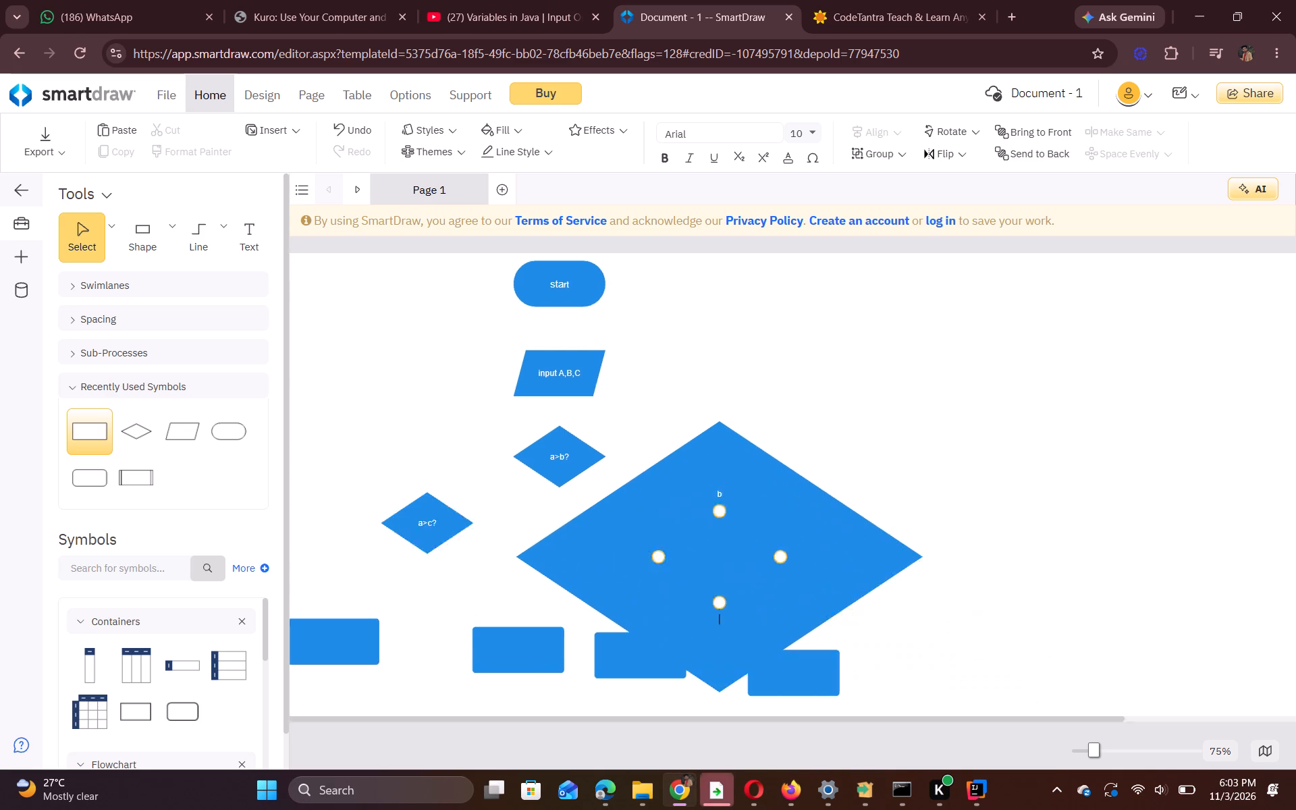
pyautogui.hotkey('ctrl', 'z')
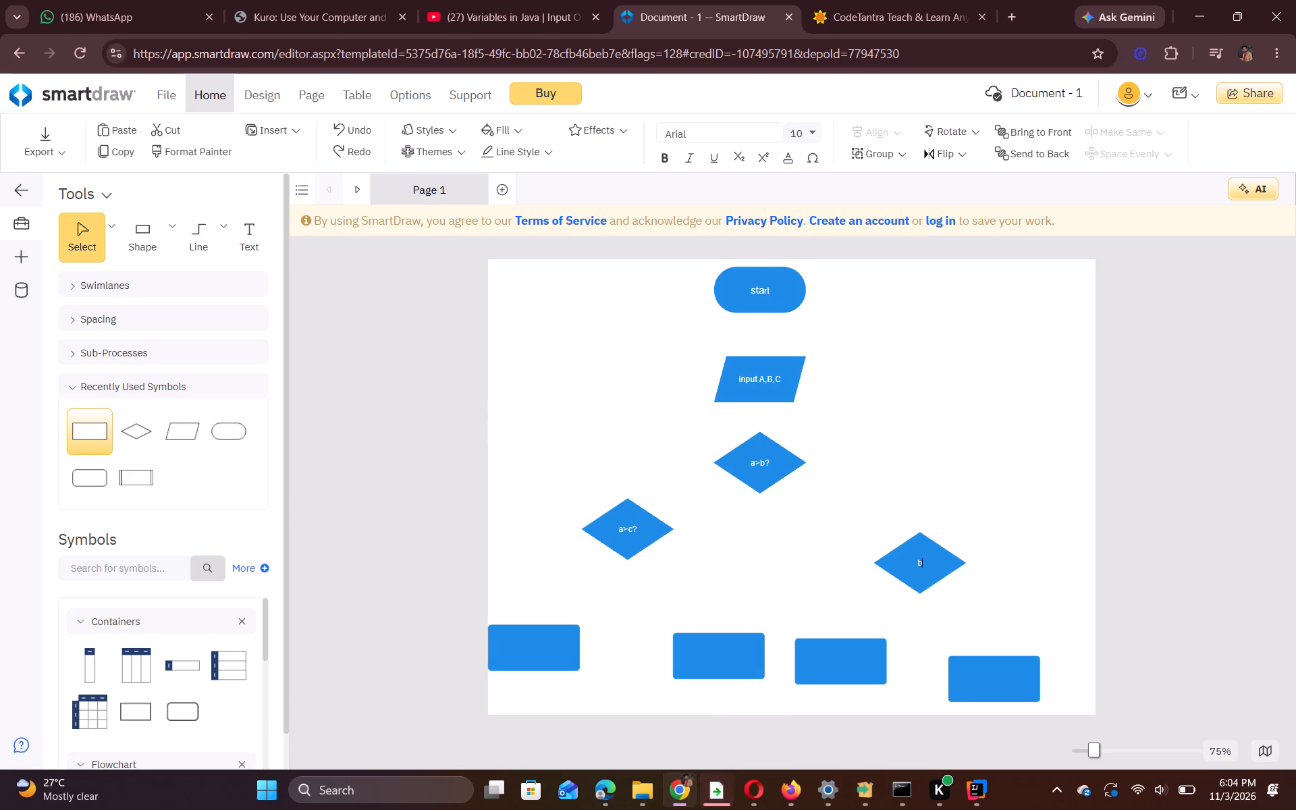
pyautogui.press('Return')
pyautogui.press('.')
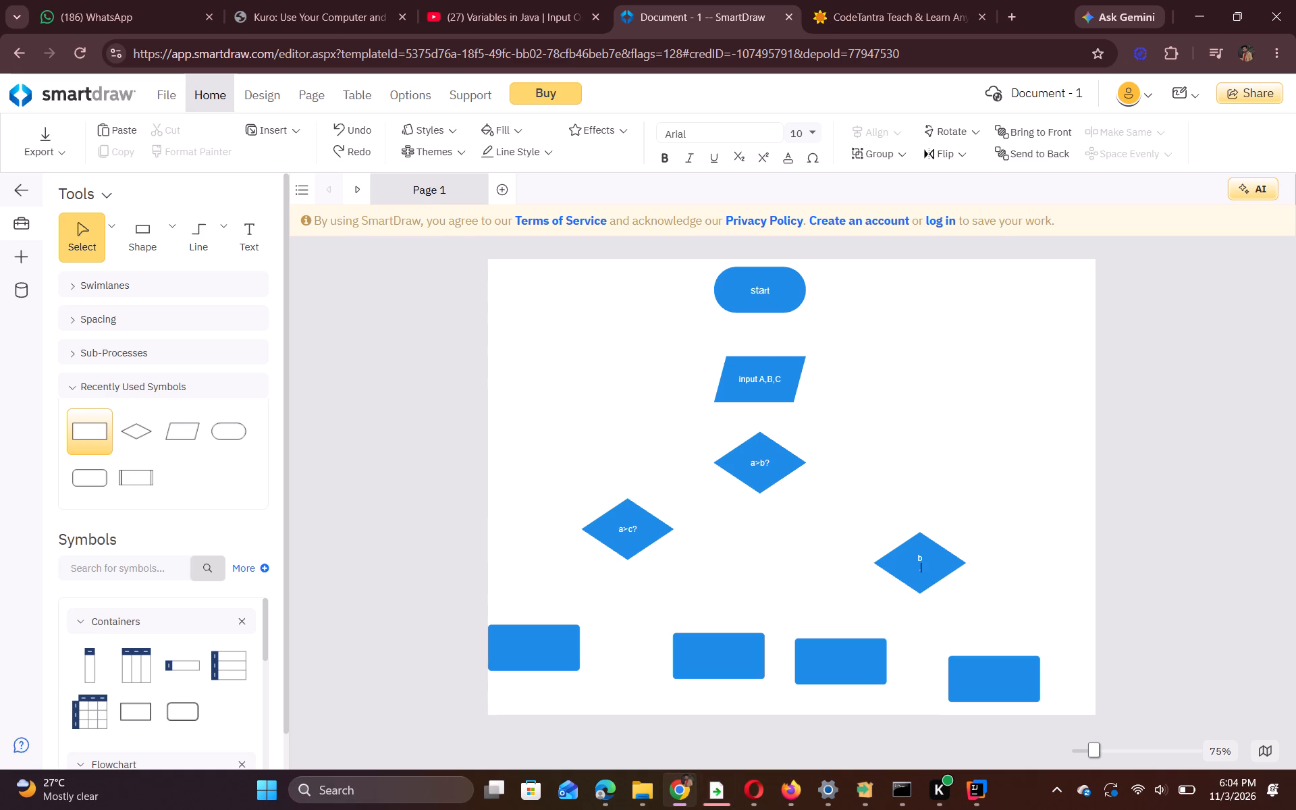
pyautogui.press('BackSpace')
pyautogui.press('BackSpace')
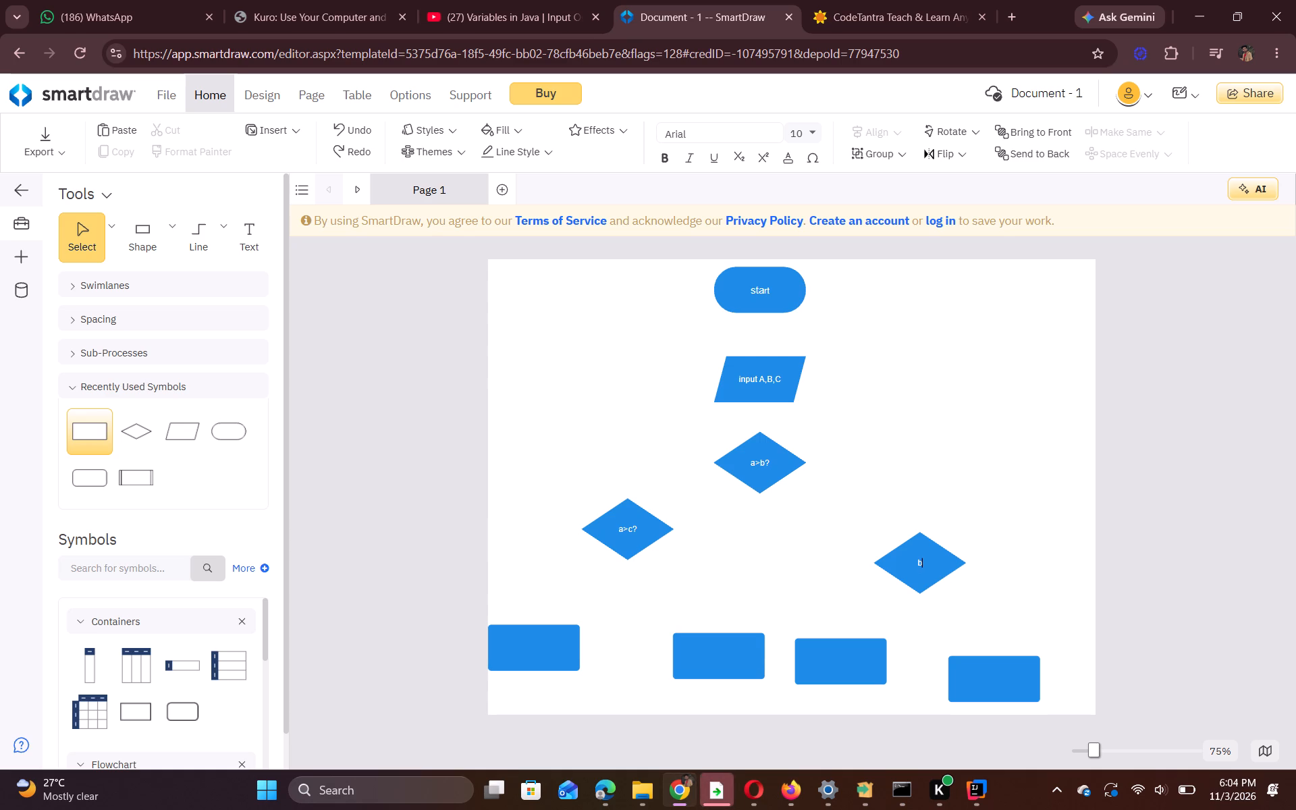
# Complete the label of the decision diamond to the lower right of the "a>b?" diamond as "b>c?".
pyautogui.hotkey('shift', '>')
pyautogui.press('c')
pyautogui.hotkey('shift', '?')
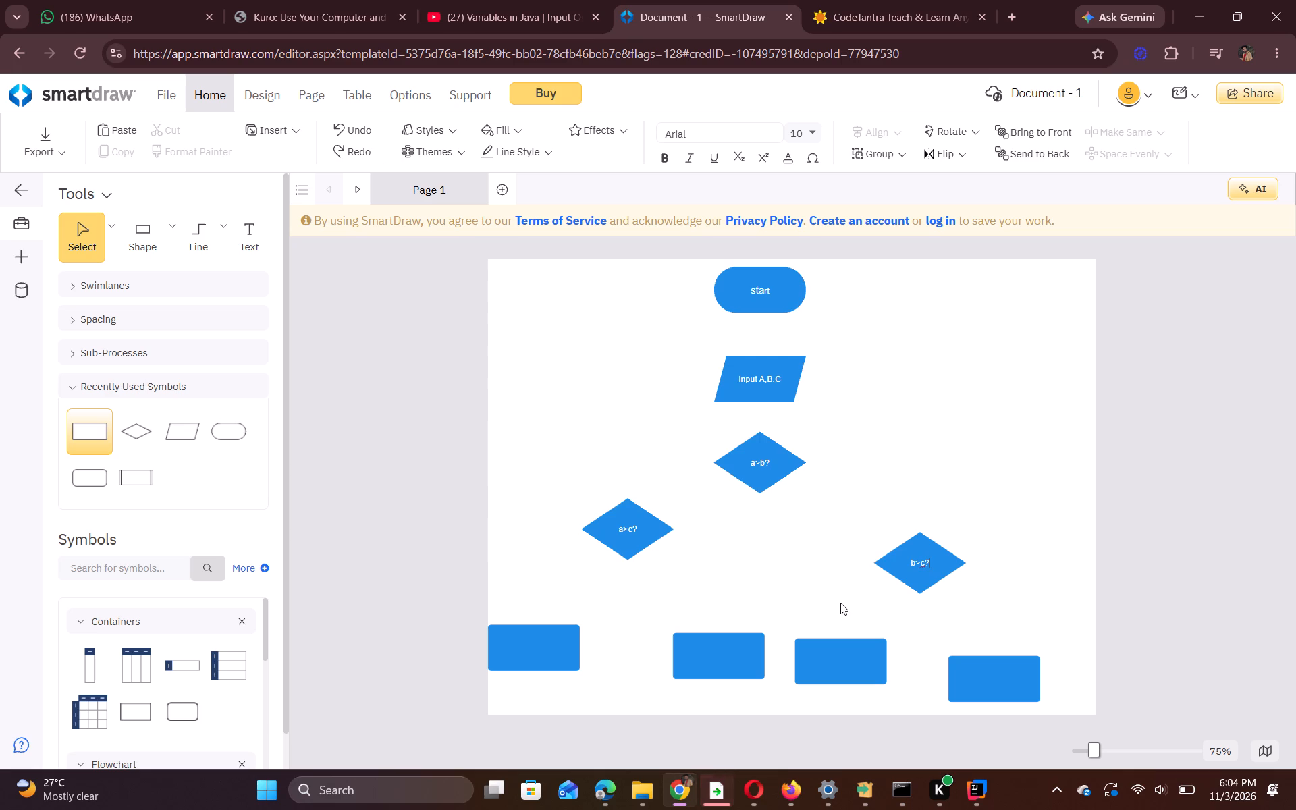
# Label the leftmost rectangle in the bottom row of the flowchart print "A is Largest", with quotation marks around the message.
pyautogui.click(531, 646)
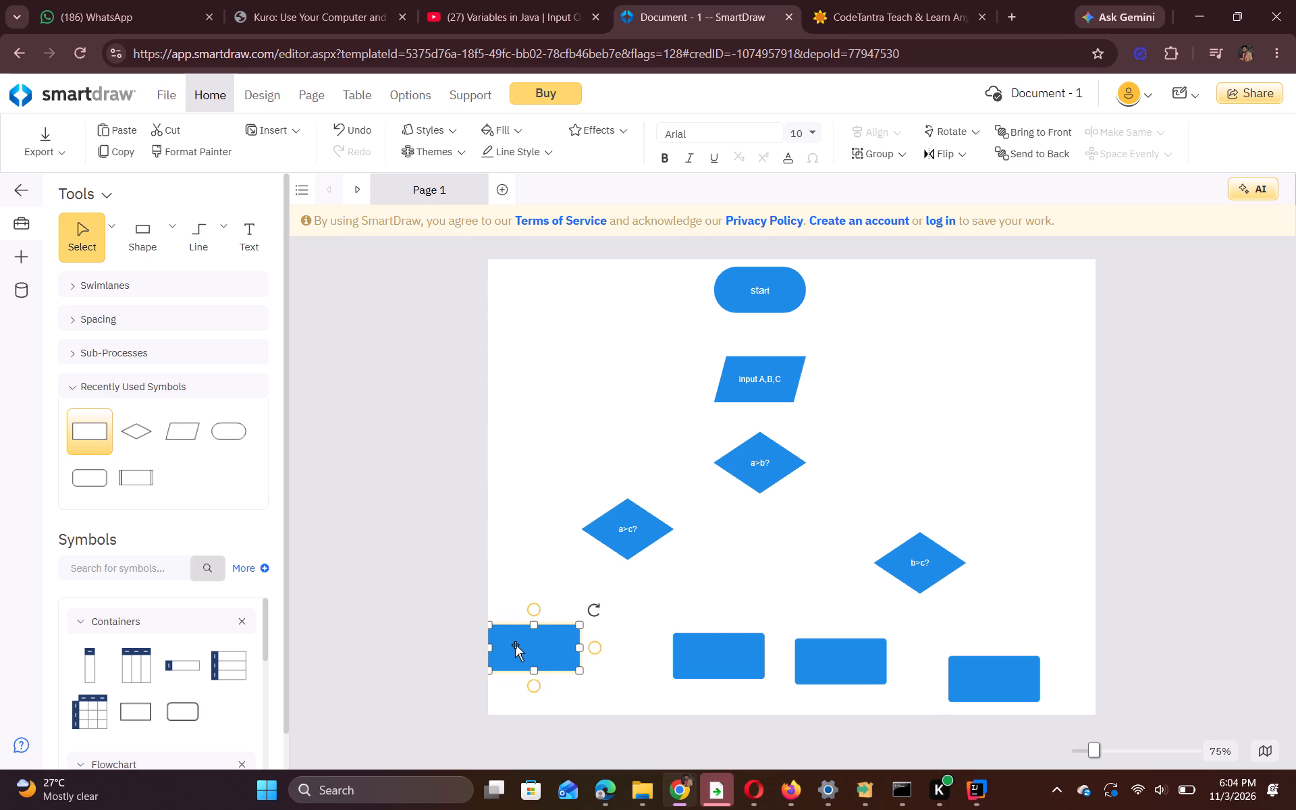
pyautogui.click(515, 645)
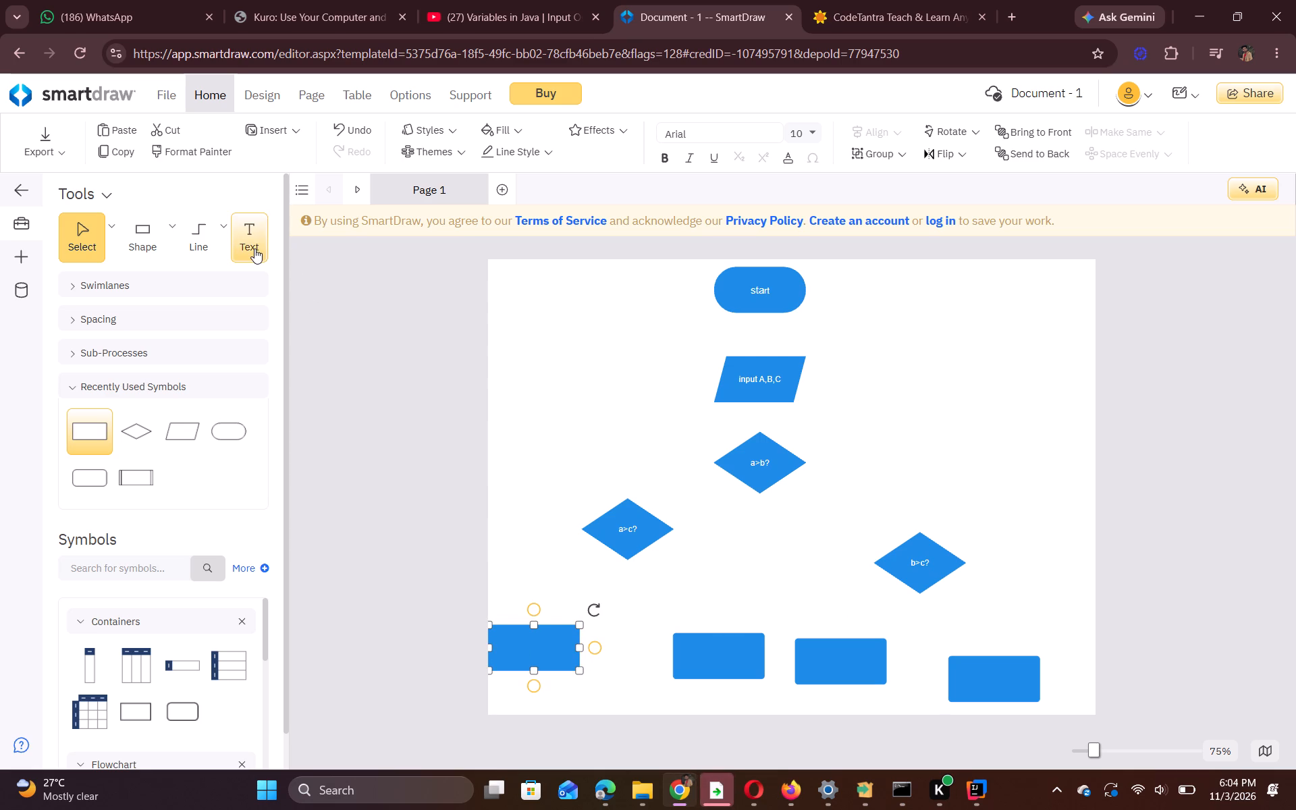
pyautogui.click(254, 248)
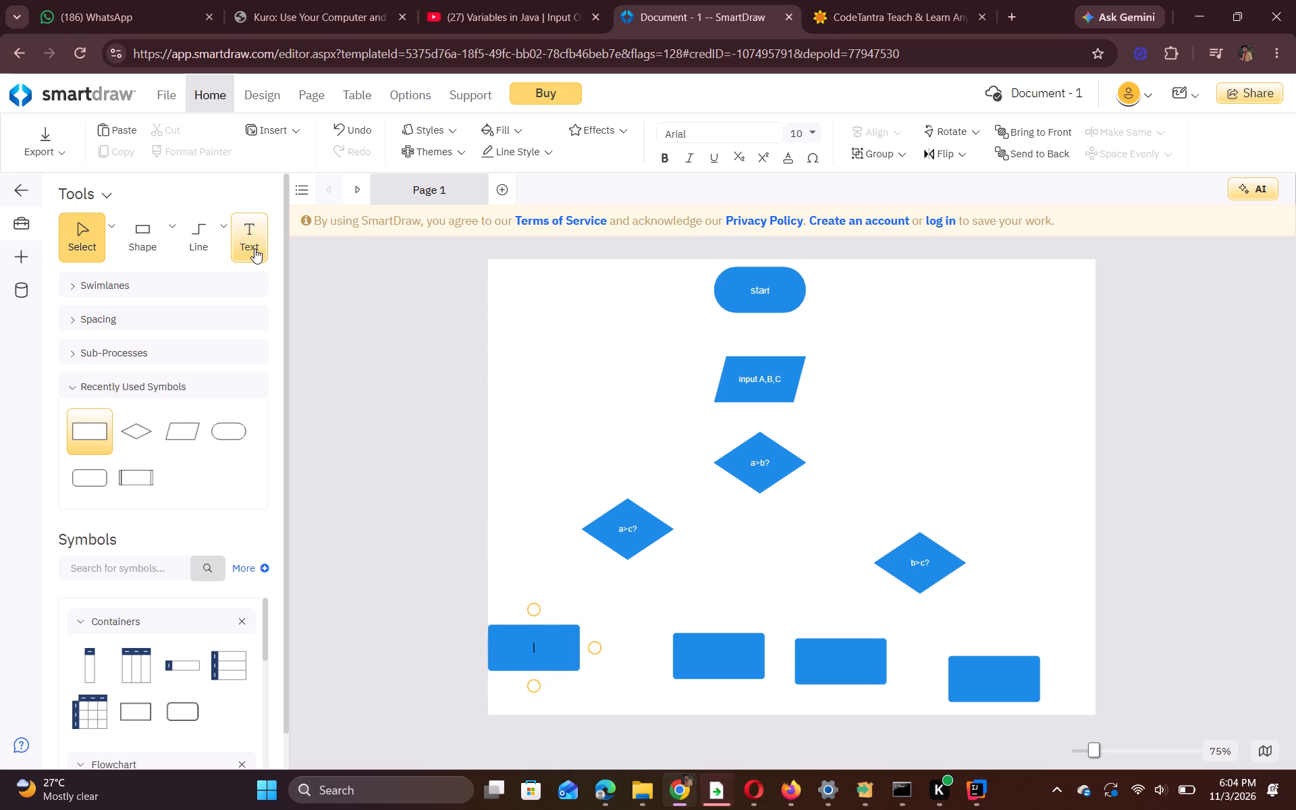
pyautogui.press('p')
pyautogui.write('rint')
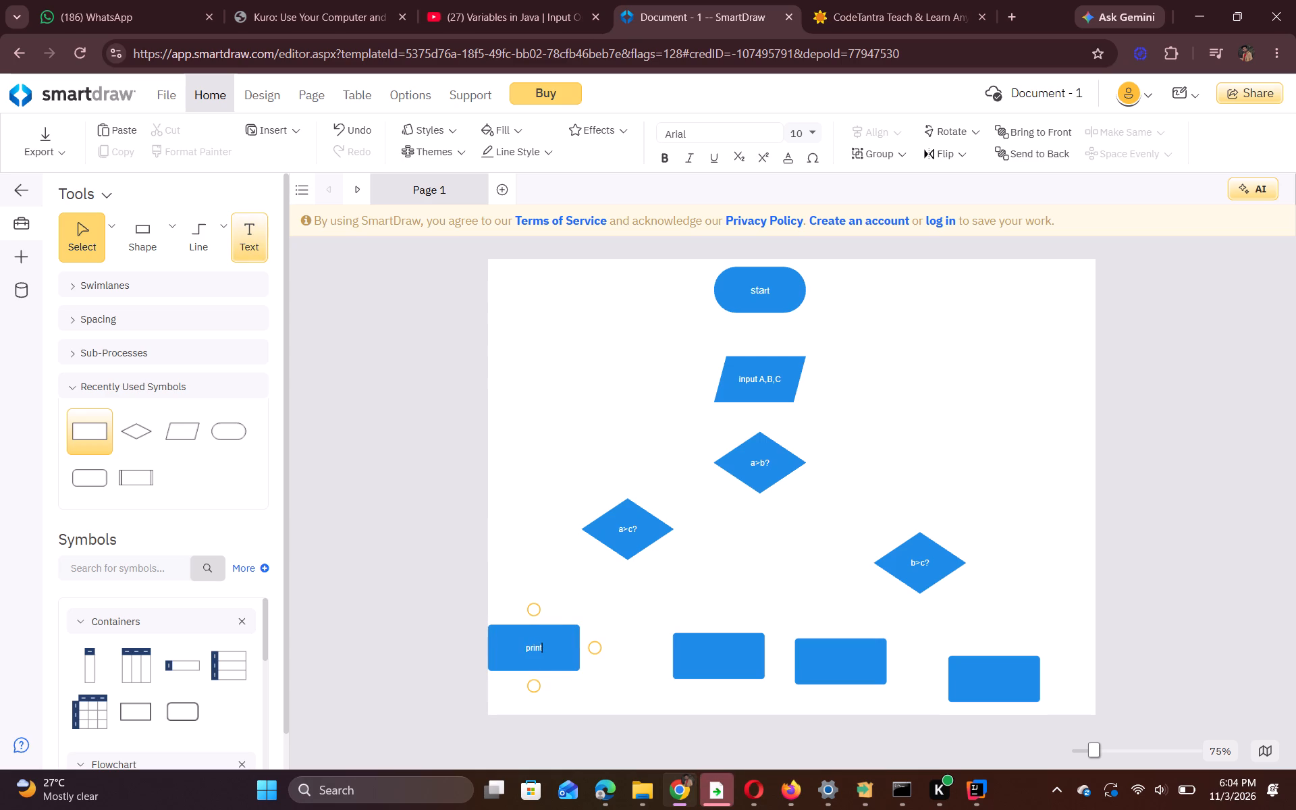
pyautogui.press('space')
pyautogui.hotkey('shift', '"')
pyautogui.hotkey('shift', 'a')
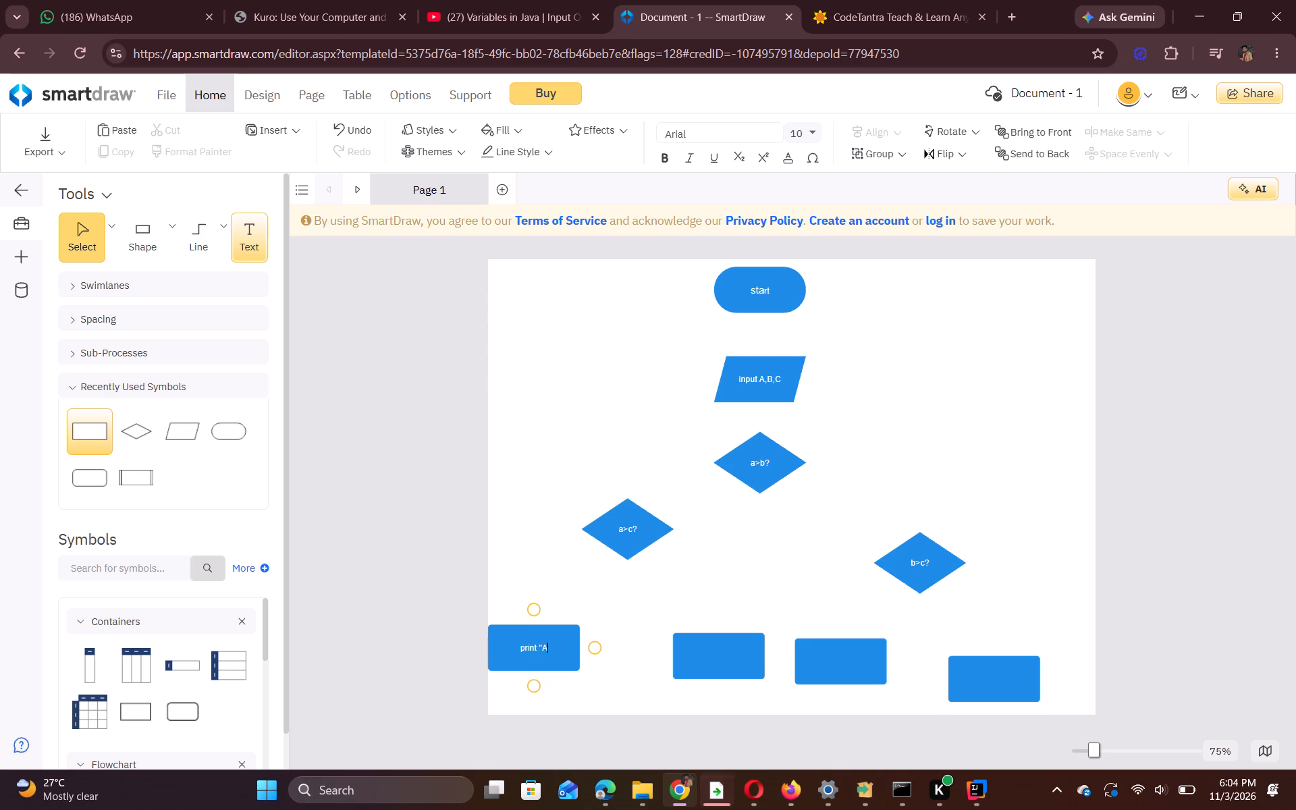
pyautogui.press('space')
pyautogui.write('i')
pyautogui.press('s')
pyautogui.press('space')
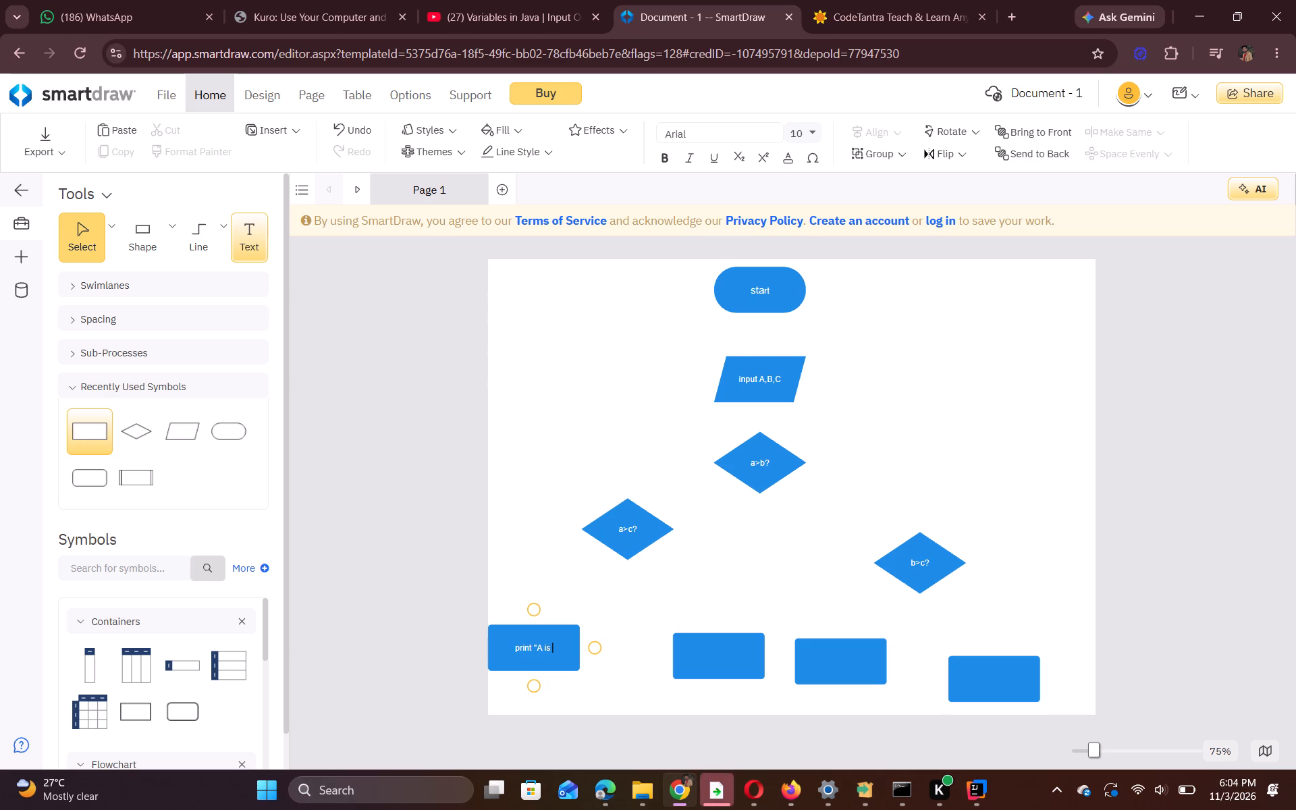
pyautogui.hotkey('shift', 'l')
pyautogui.write('argest')
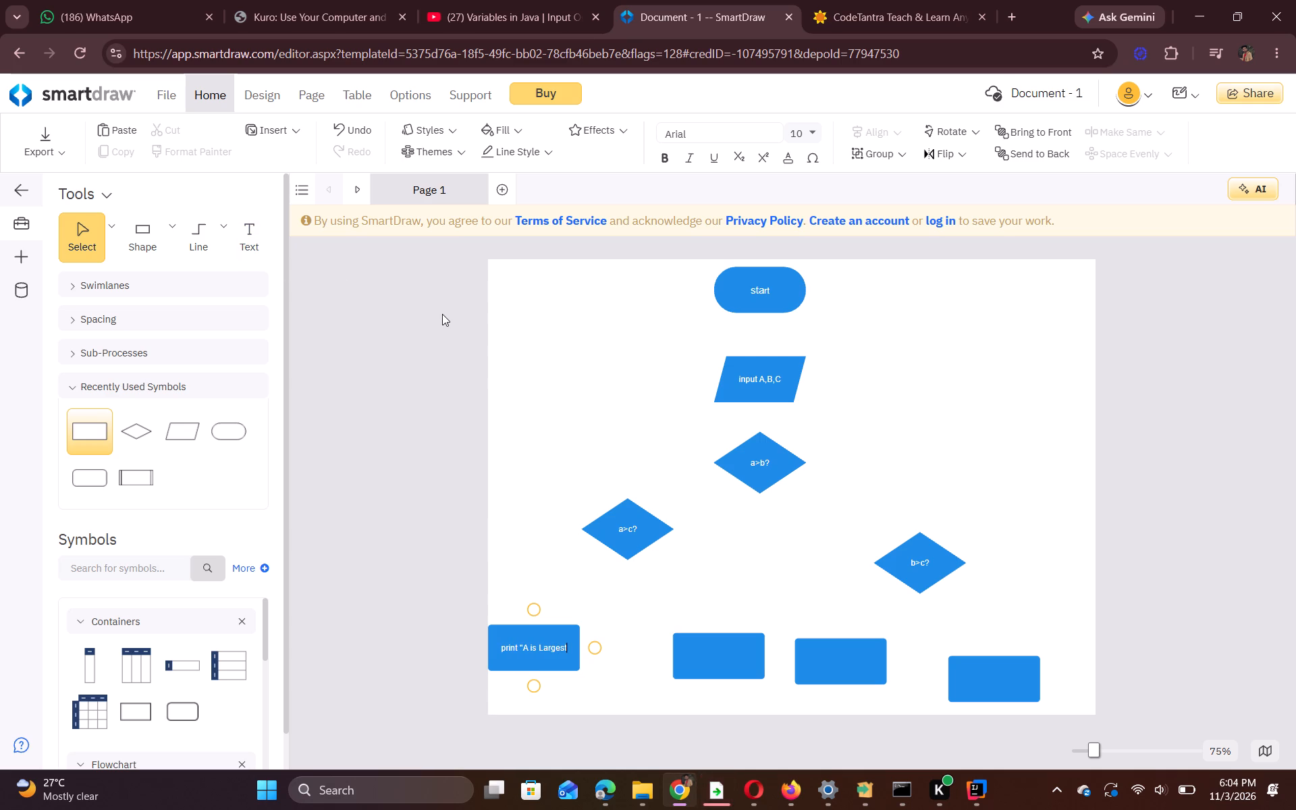
pyautogui.hotkey('shift', '"')
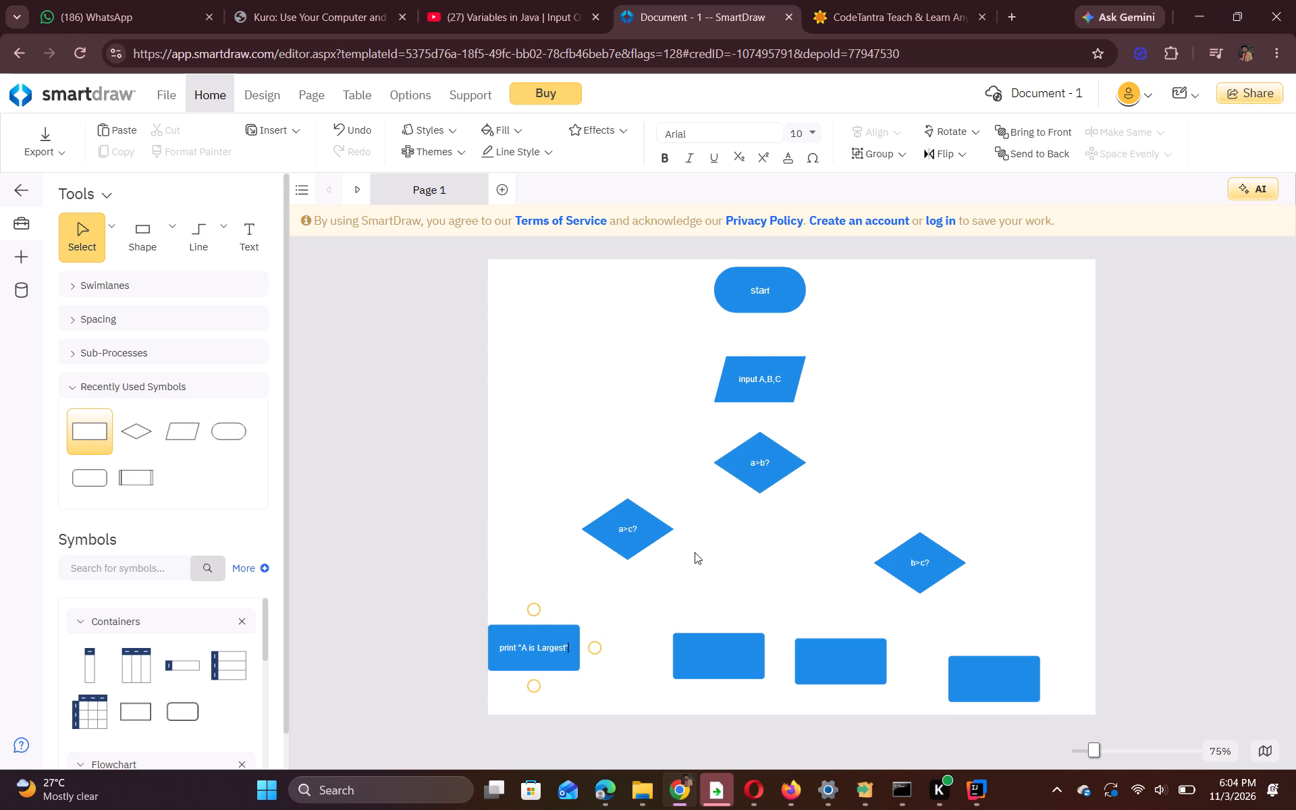
# Enter "print c, starting with the quotation mark, as the beginning of the label in the second rectangle of the bottom row.
pyautogui.click(701, 643)
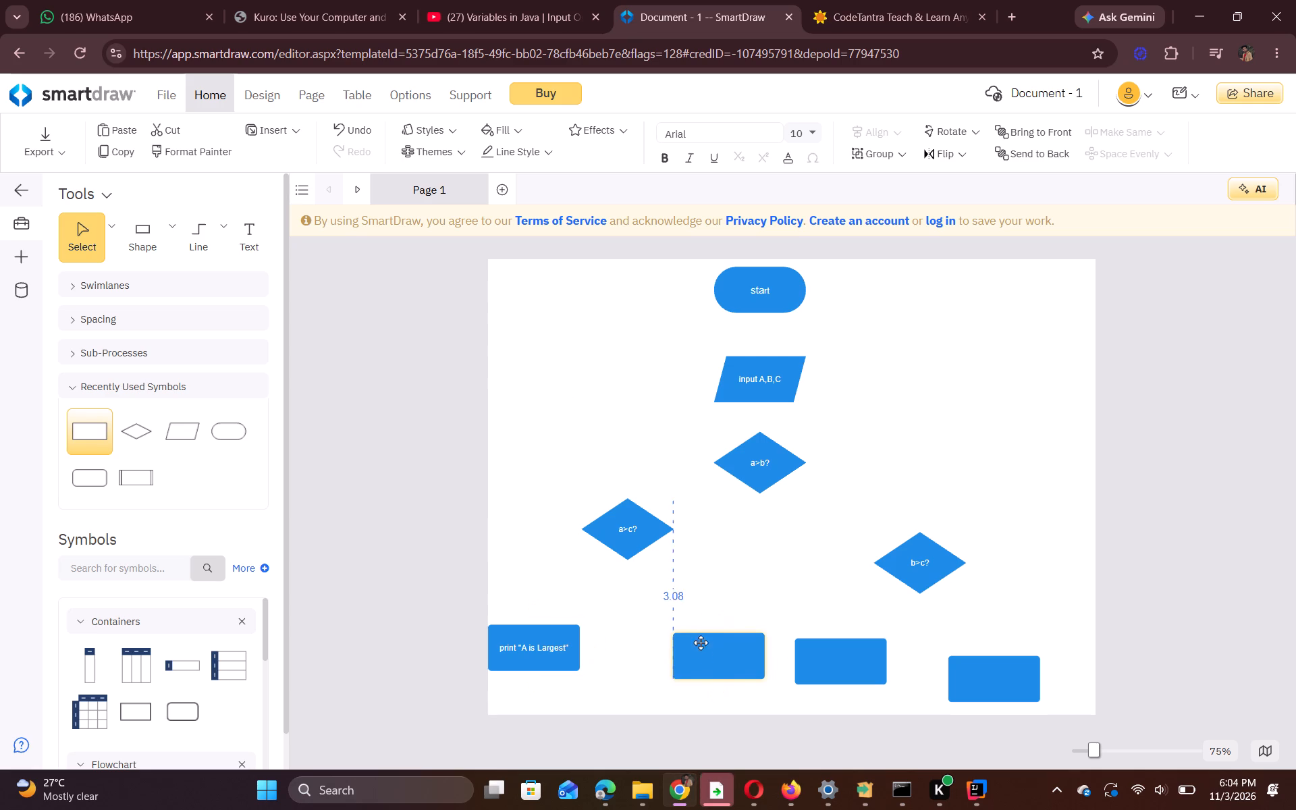
pyautogui.click(691, 658)
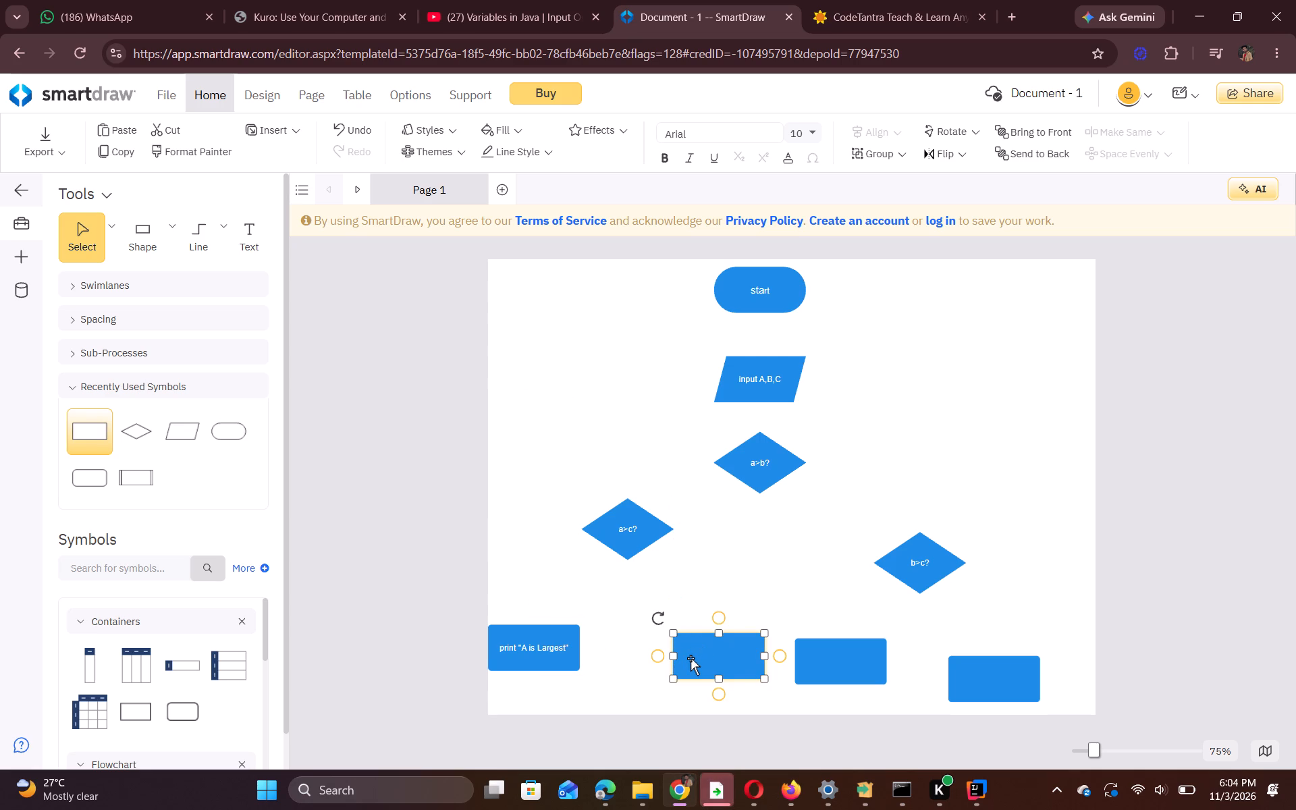
pyautogui.click(258, 243)
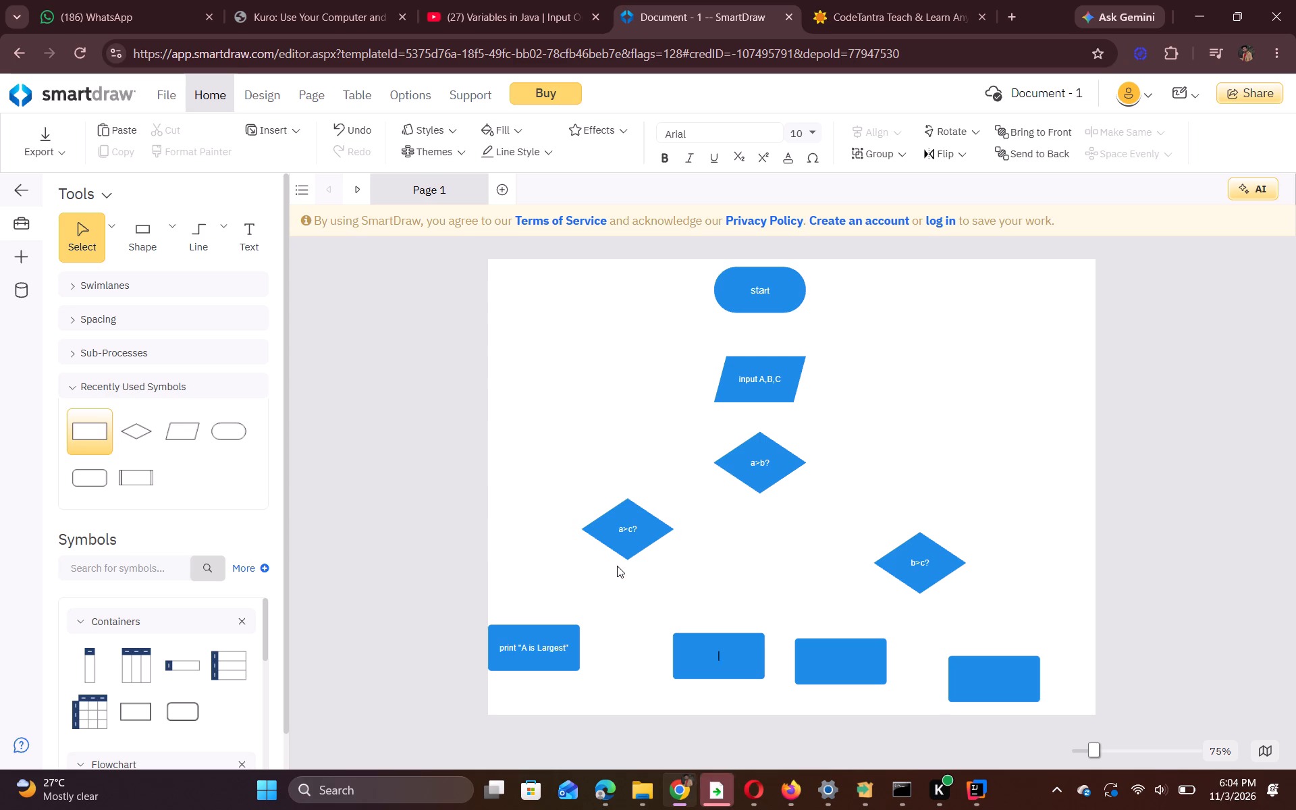
pyautogui.hotkey('shift', '"')
pyautogui.press('p')
pyautogui.write('rint')
pyautogui.press('space')
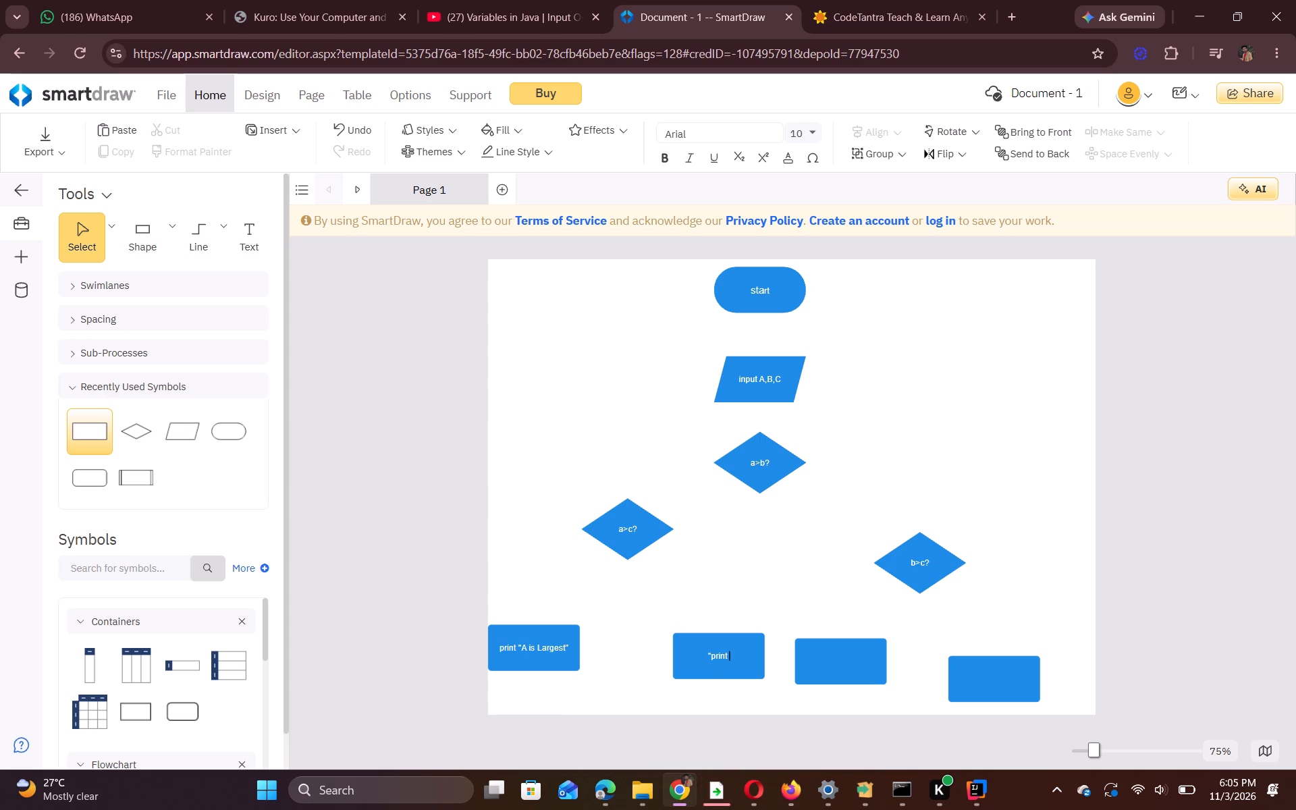
pyautogui.write('cc')
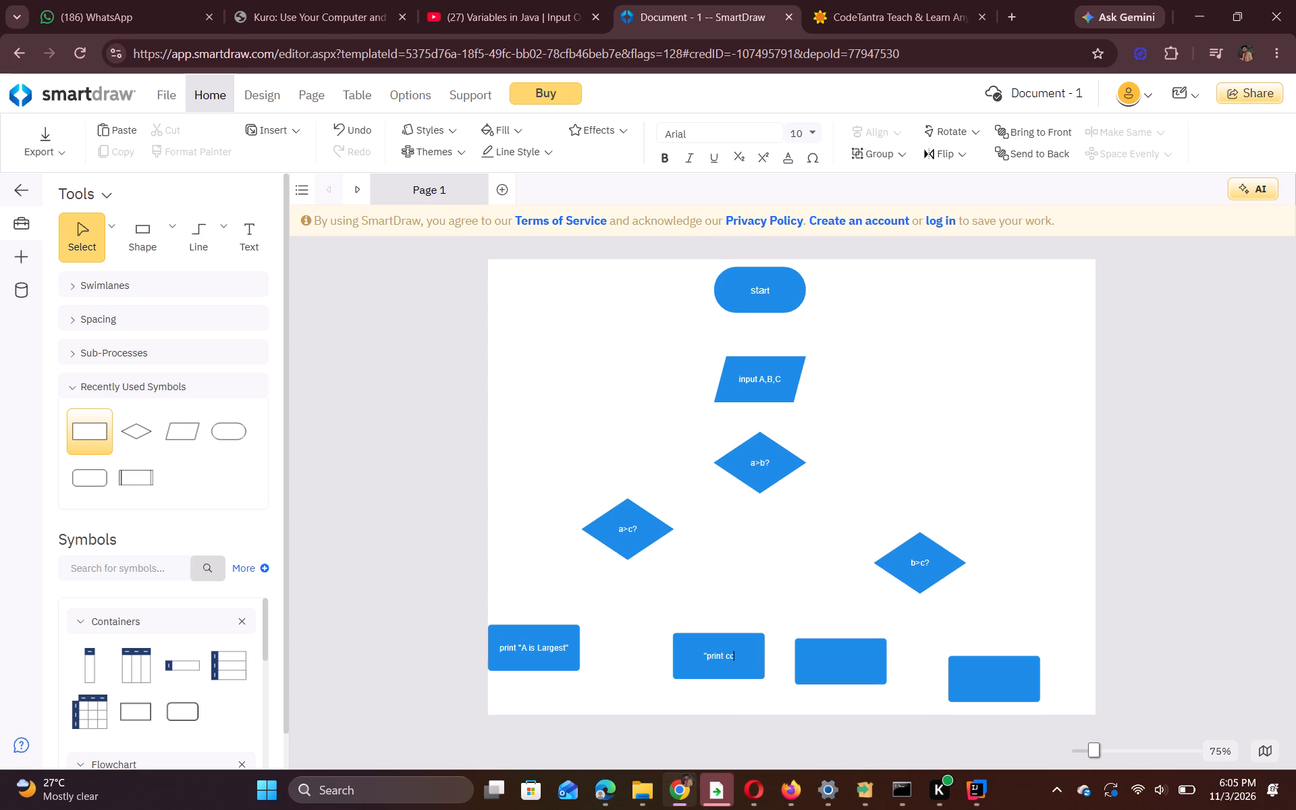
pyautogui.press('BackSpace')
# Move the opening quotation mark in the second rectangle's label from before print to directly before c.
pyautogui.press('Left')
pyautogui.press('Left')
pyautogui.press('Left')
pyautogui.press('Left')
pyautogui.press('Left')
pyautogui.press('Left')
pyautogui.press('Left')
pyautogui.press('BackSpace')
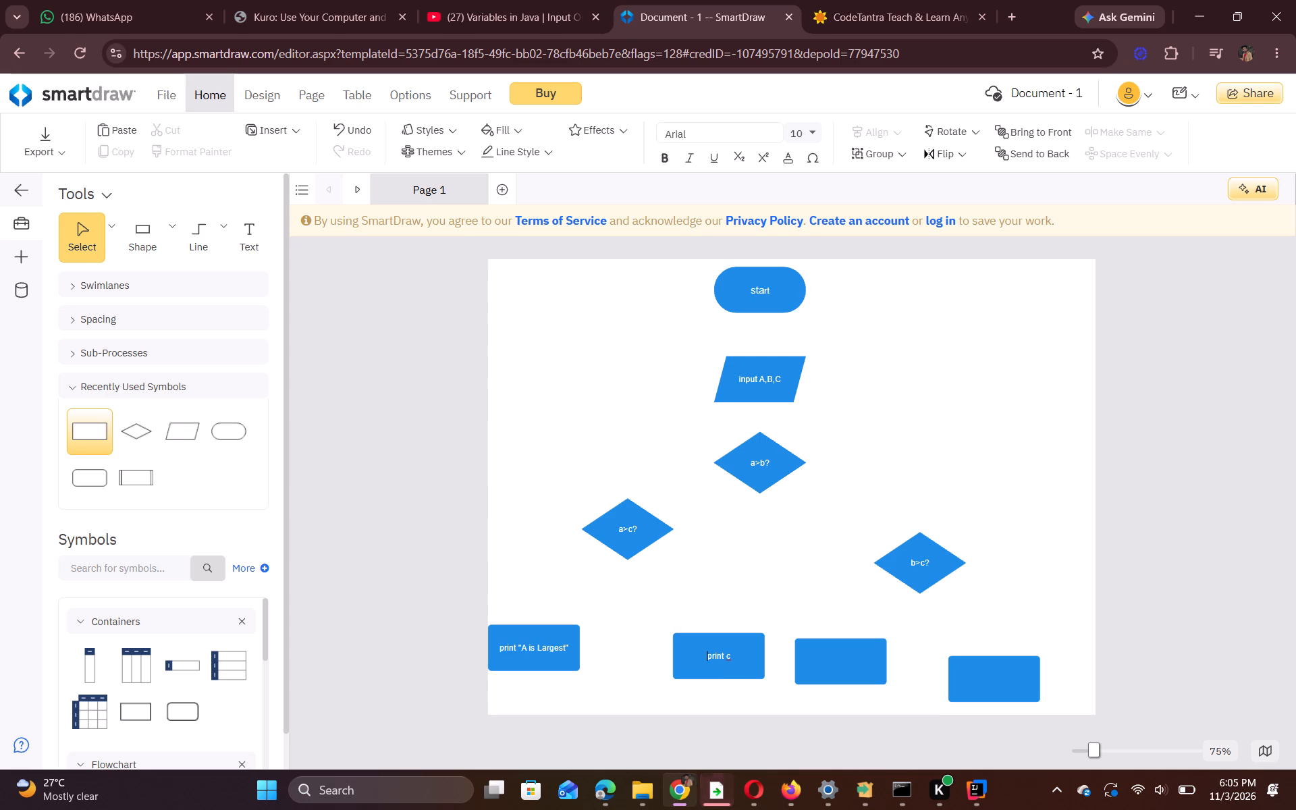
pyautogui.press('Right')
pyautogui.press('Right')
pyautogui.press('Right')
pyautogui.press('Right')
pyautogui.press('Right')
pyautogui.press('Right')
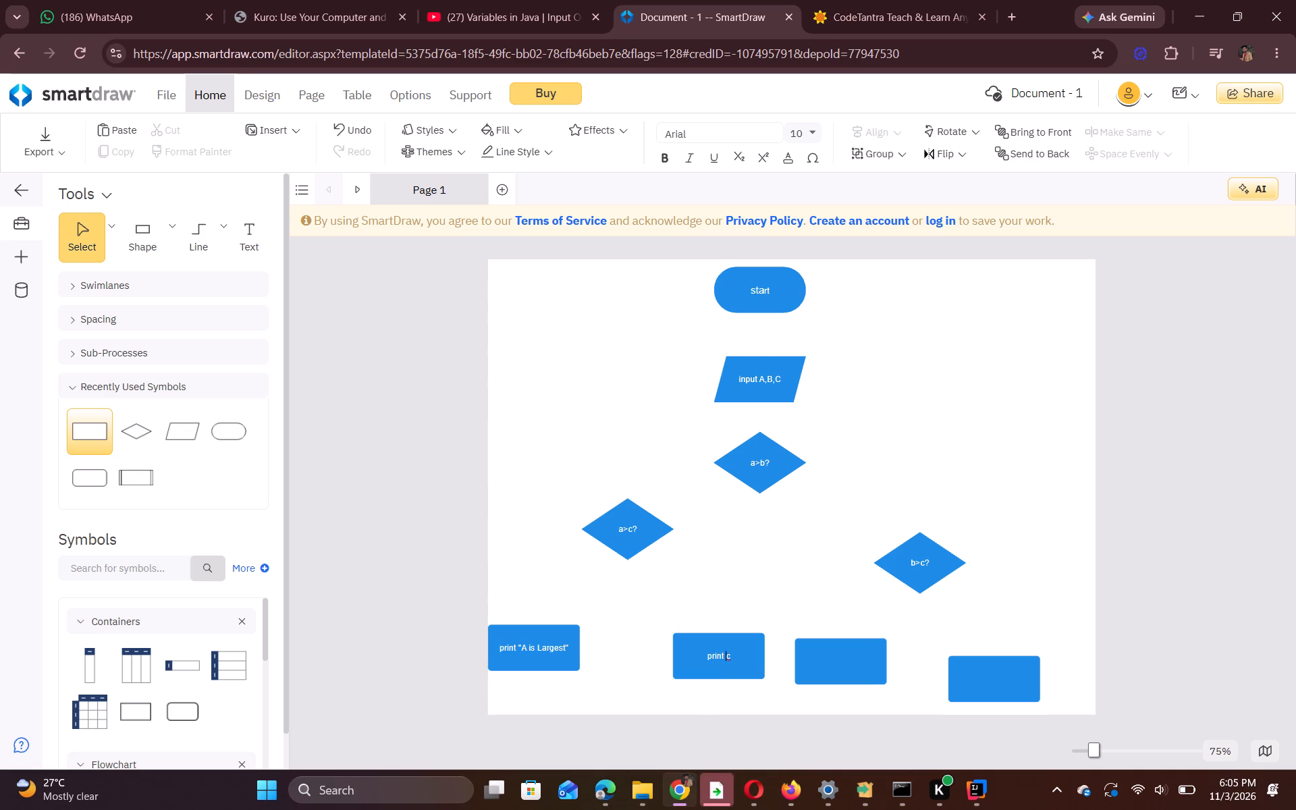
pyautogui.hotkey('shift', '"')
pyautogui.press('Right')
# Complete the second rectangle's label as print "c is Largest", including the closing quotation mark.
pyautogui.press('space')
pyautogui.press('i')
pyautogui.write('s')
pyautogui.press('space')
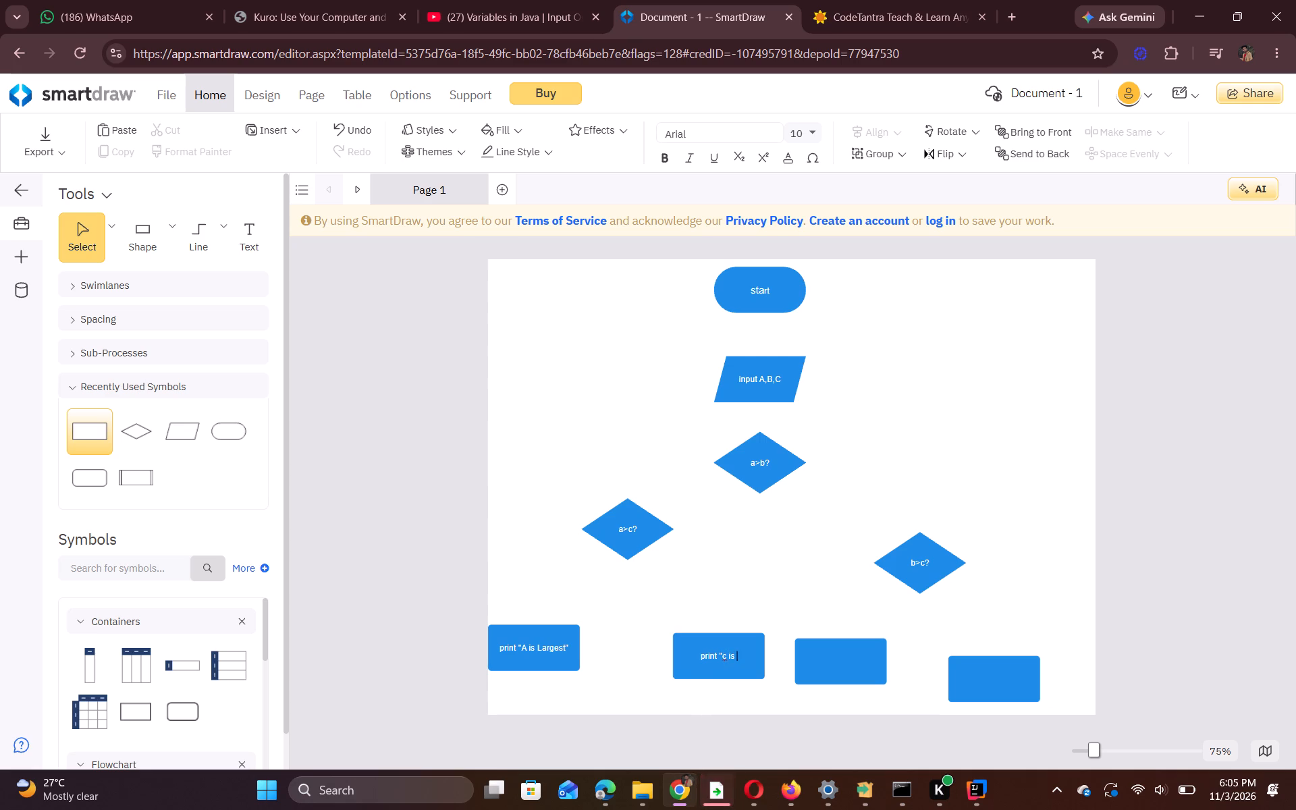
pyautogui.hotkey('shift', 'l')
pyautogui.write('argest')
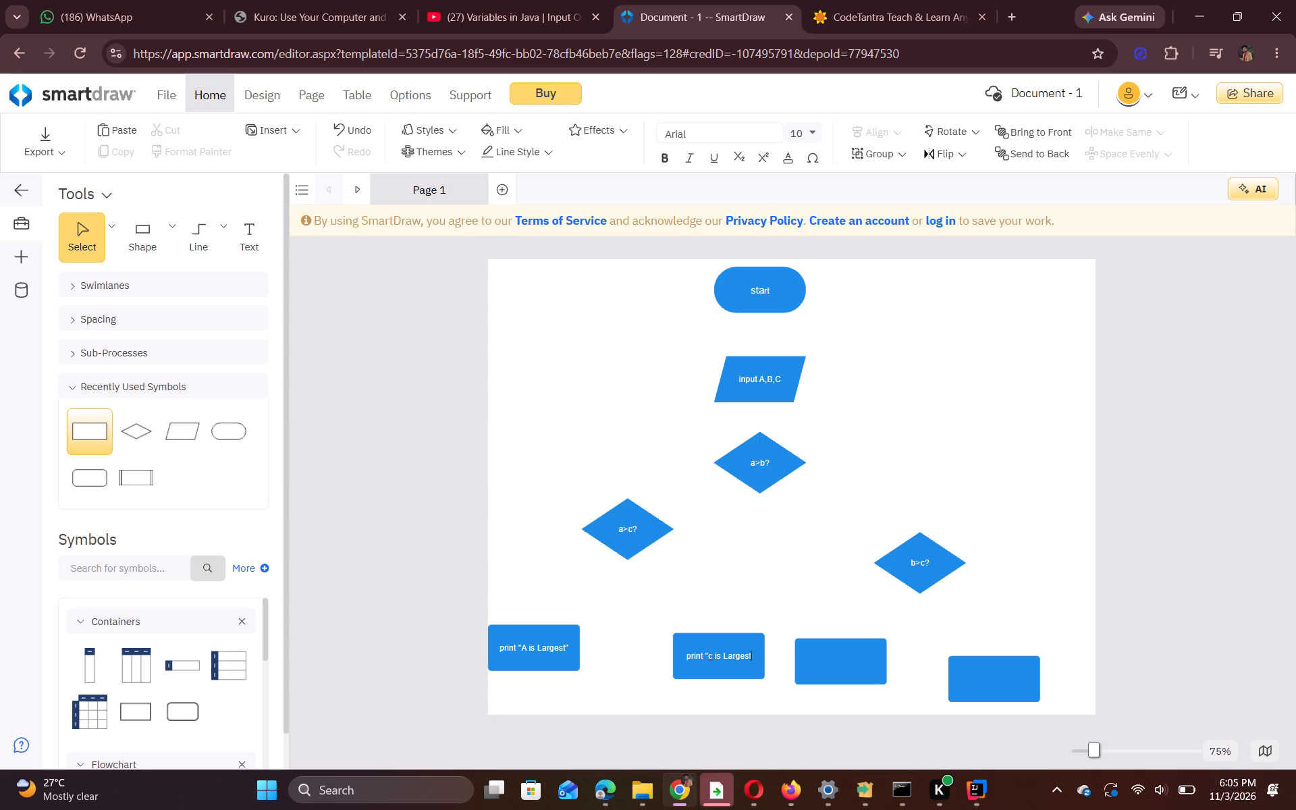
pyautogui.hotkey('shift', '"')
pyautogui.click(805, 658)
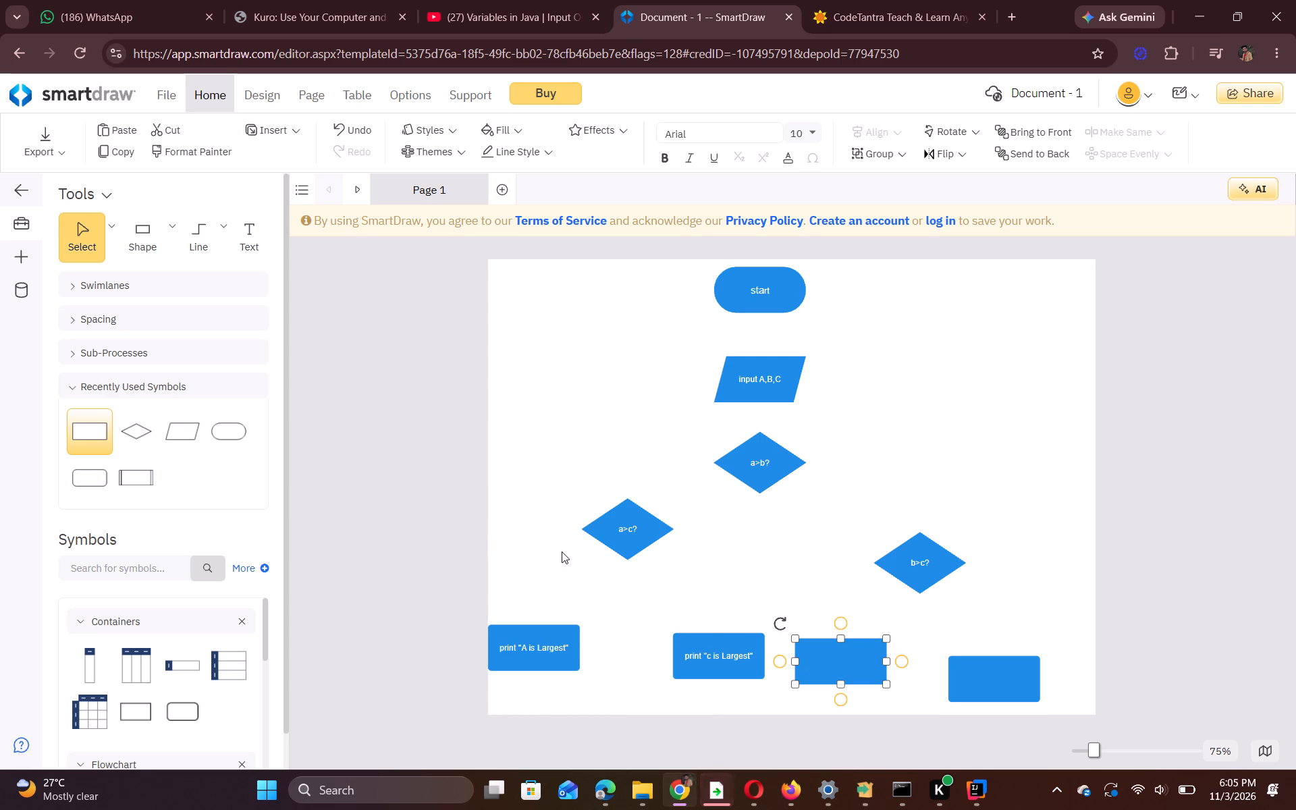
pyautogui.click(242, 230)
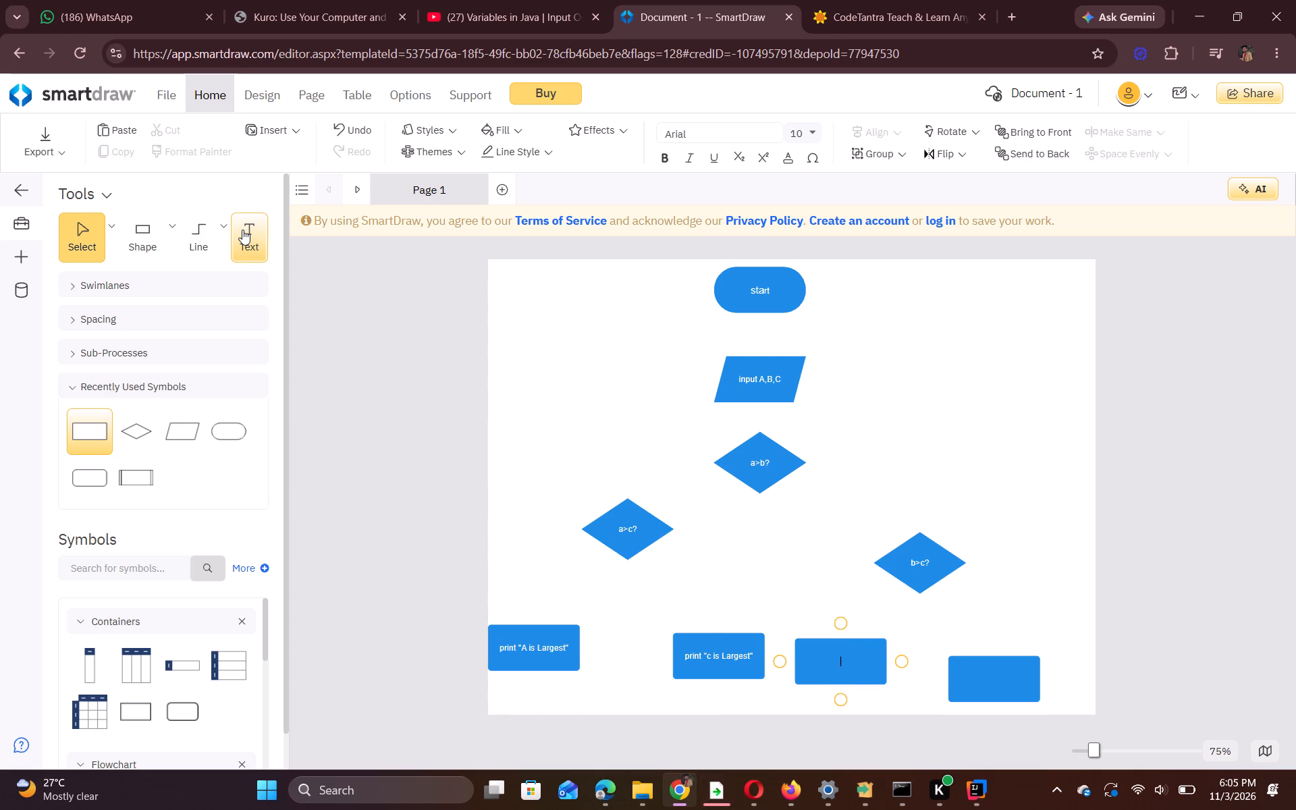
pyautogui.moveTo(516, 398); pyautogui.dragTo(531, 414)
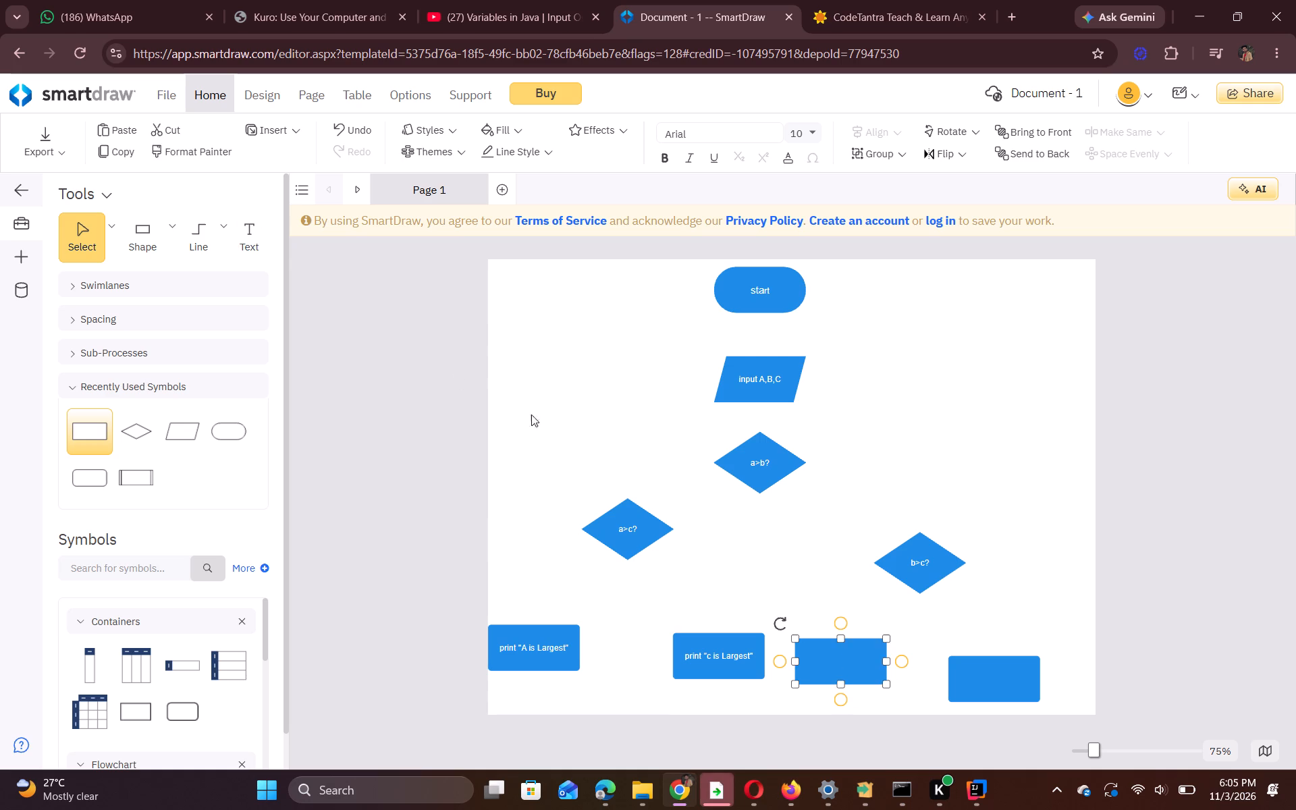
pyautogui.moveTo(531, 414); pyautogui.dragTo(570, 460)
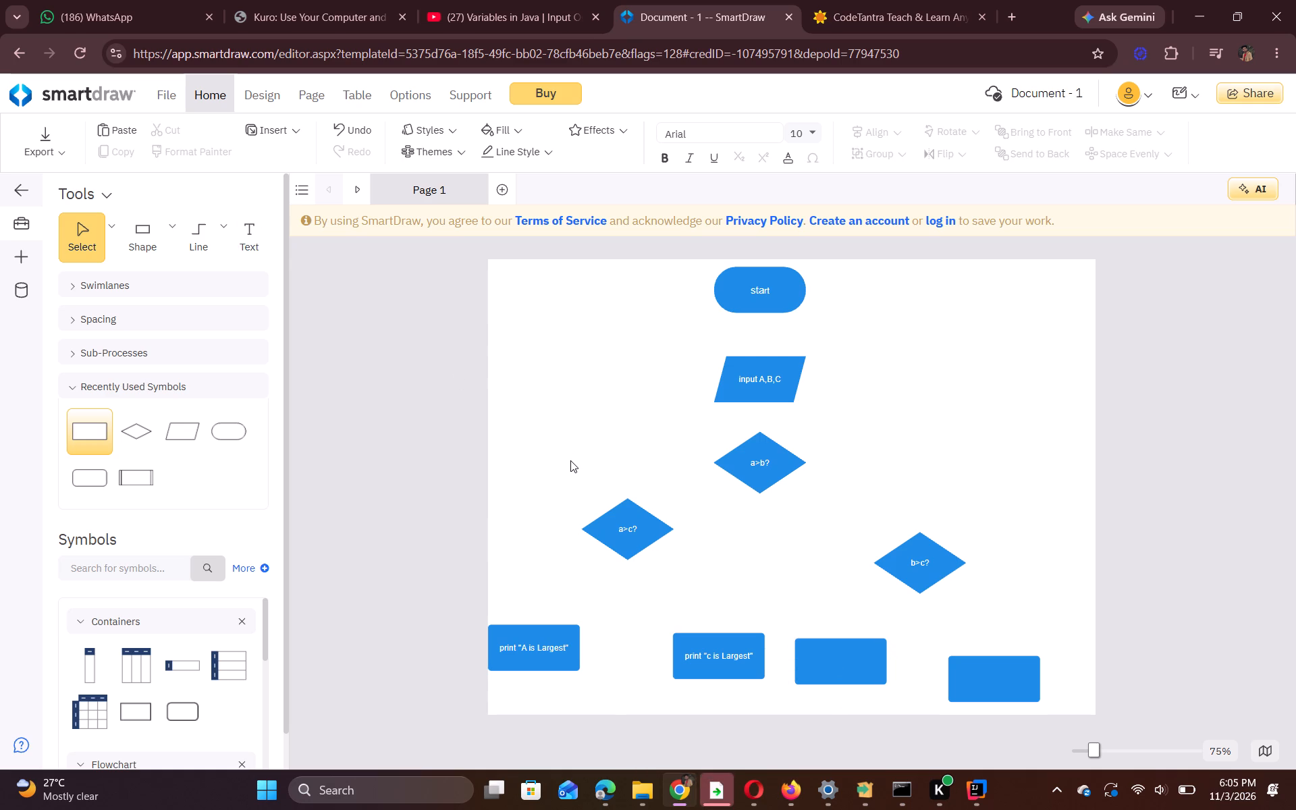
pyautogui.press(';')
# Label the third rectangle in the bottom row Print "b is largest', opening with a double quotation mark and closing with an apostrophe.
pyautogui.click(816, 666)
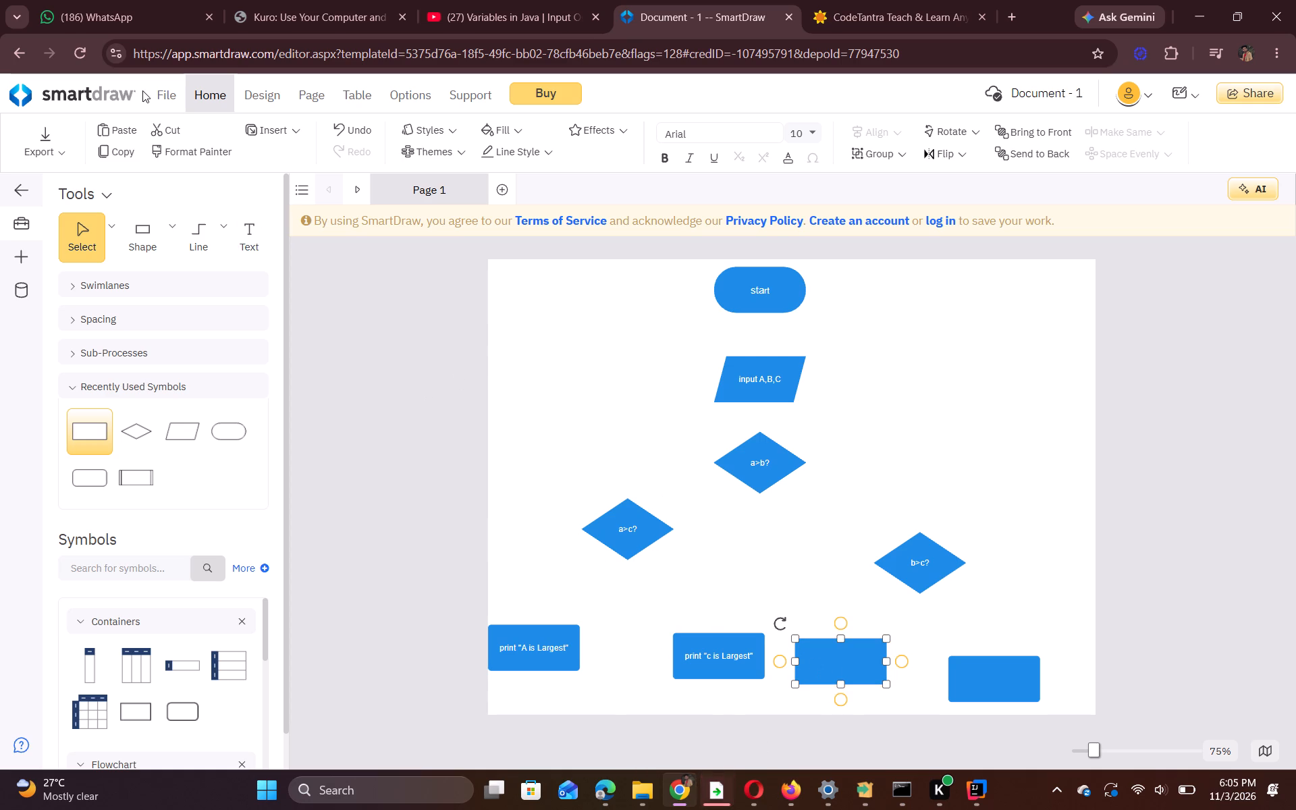
pyautogui.click(258, 241)
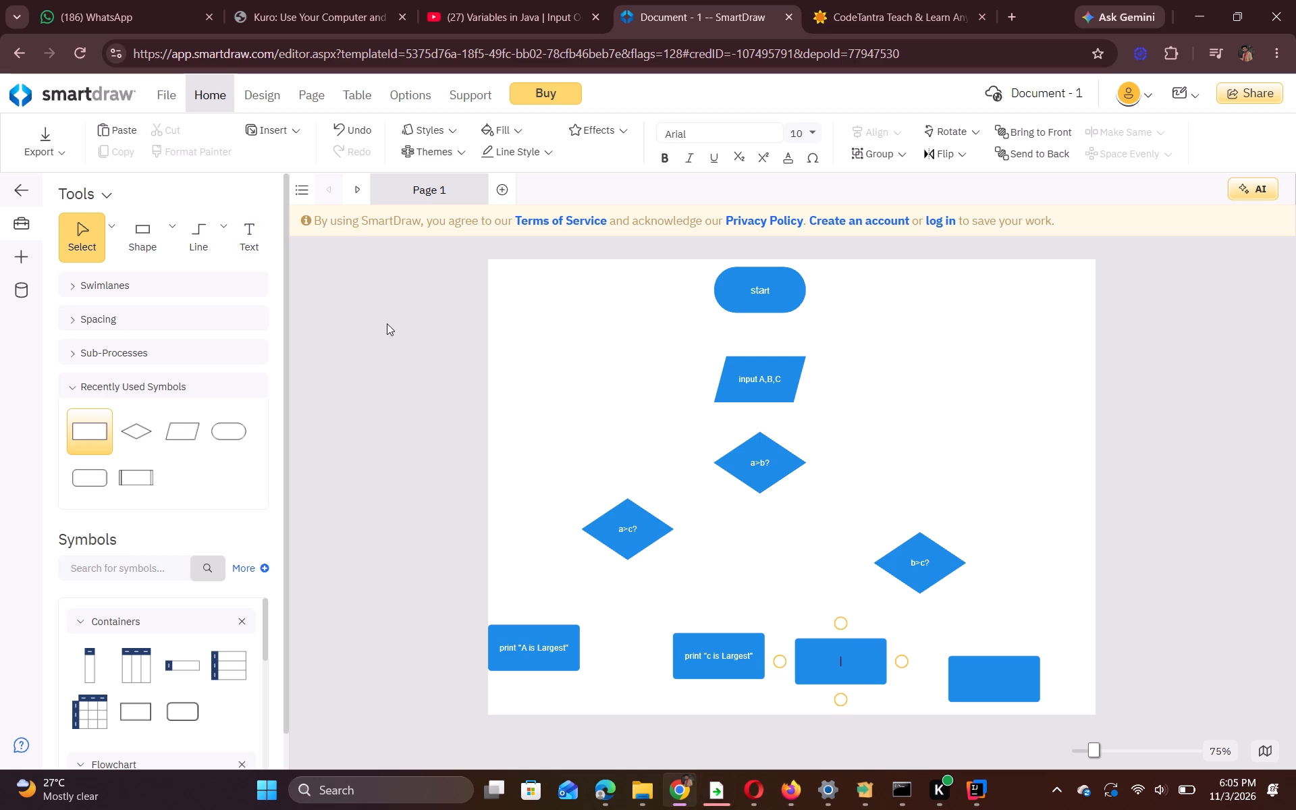
pyautogui.click(865, 21)
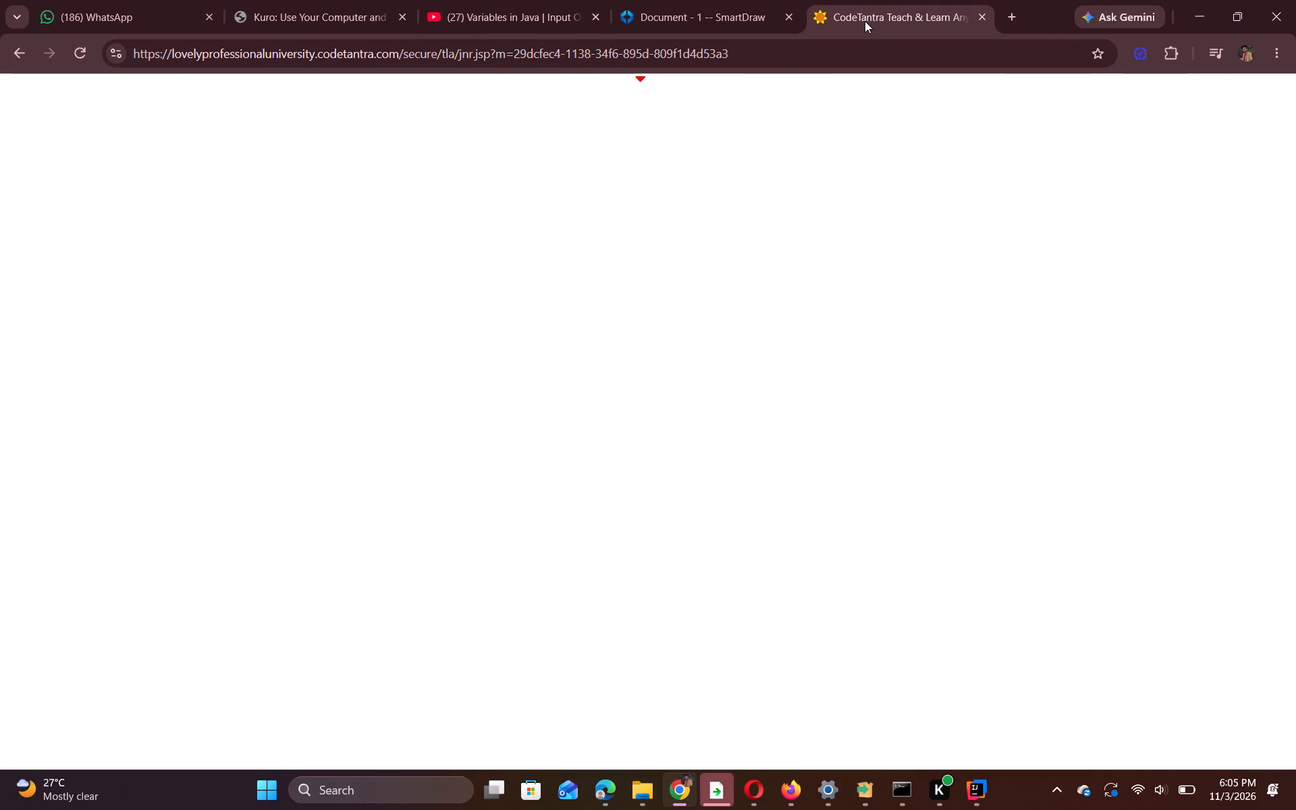
pyautogui.click(649, 16)
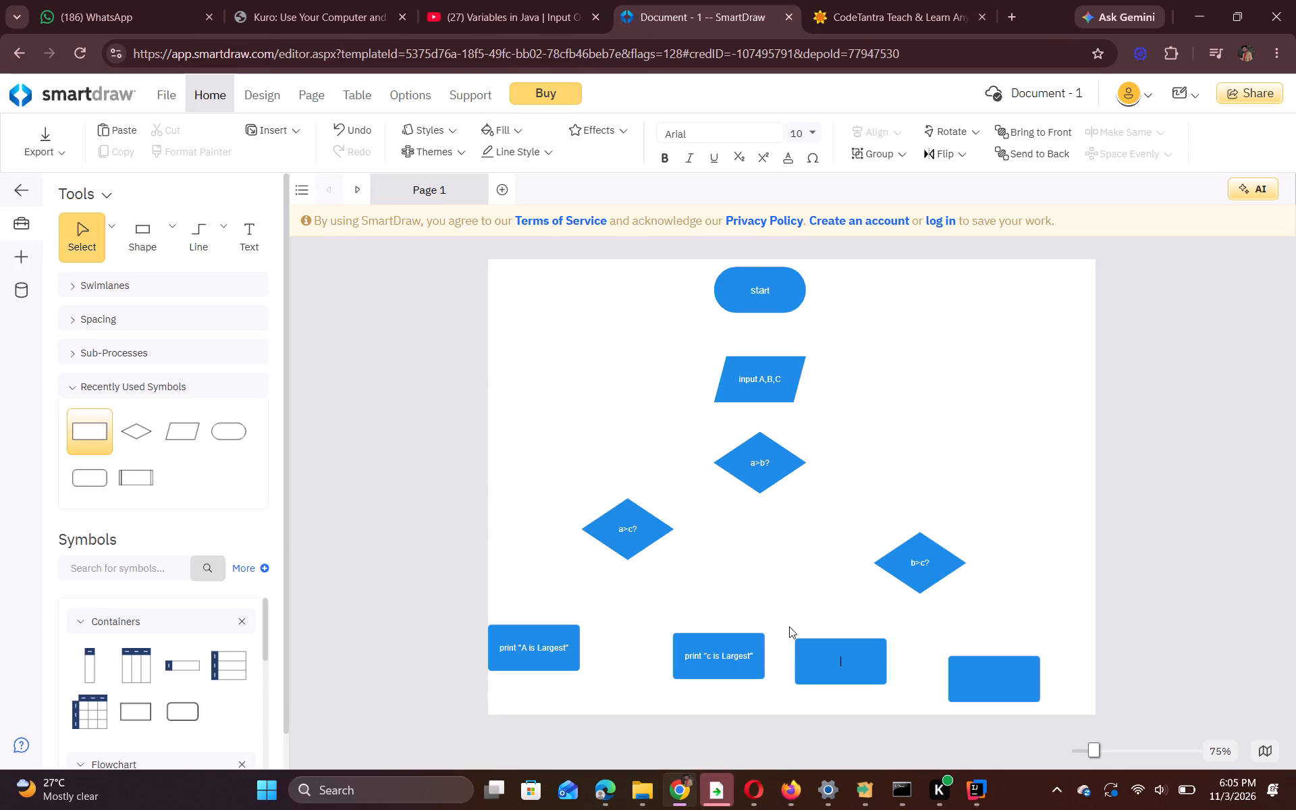
pyautogui.hotkey('shift', 'p')
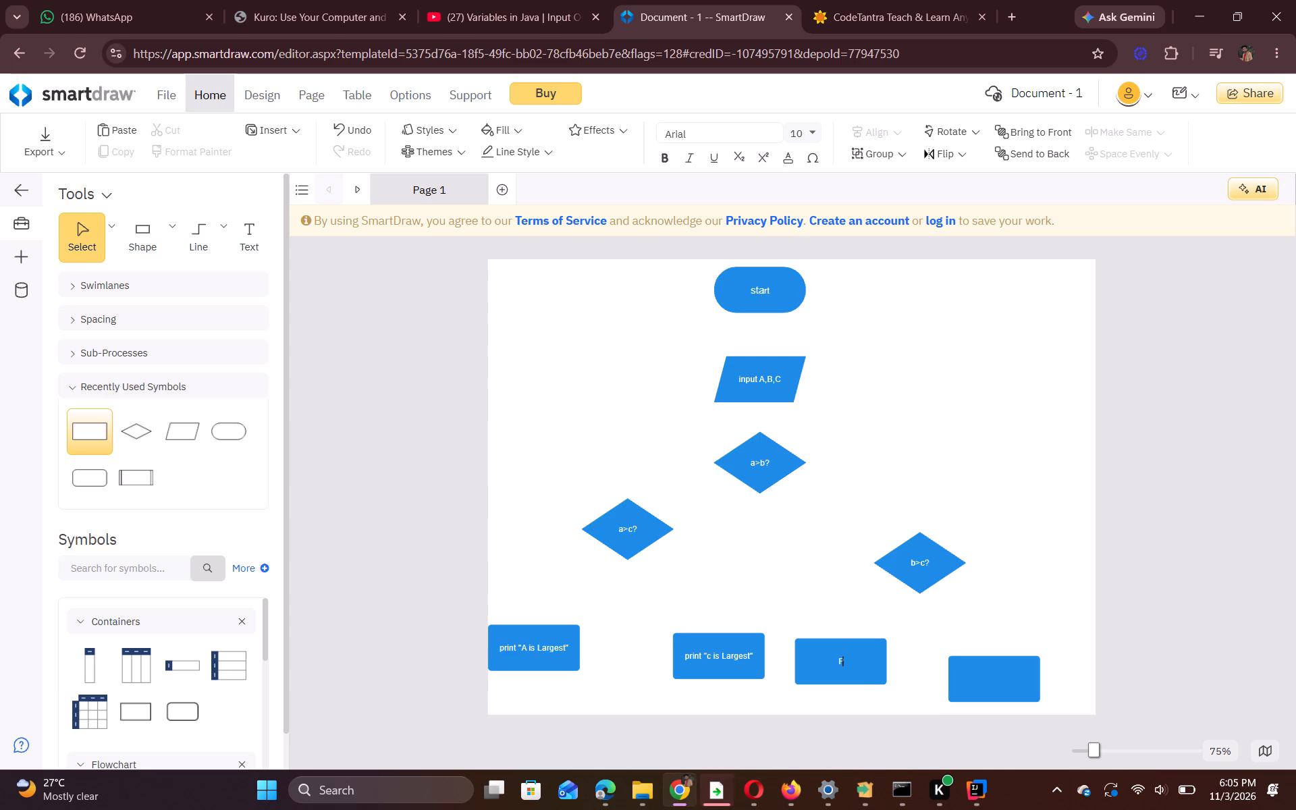
pyautogui.press('BackSpace')
pyautogui.hotkey('shift', 'p')
pyautogui.press('r')
pyautogui.write('int')
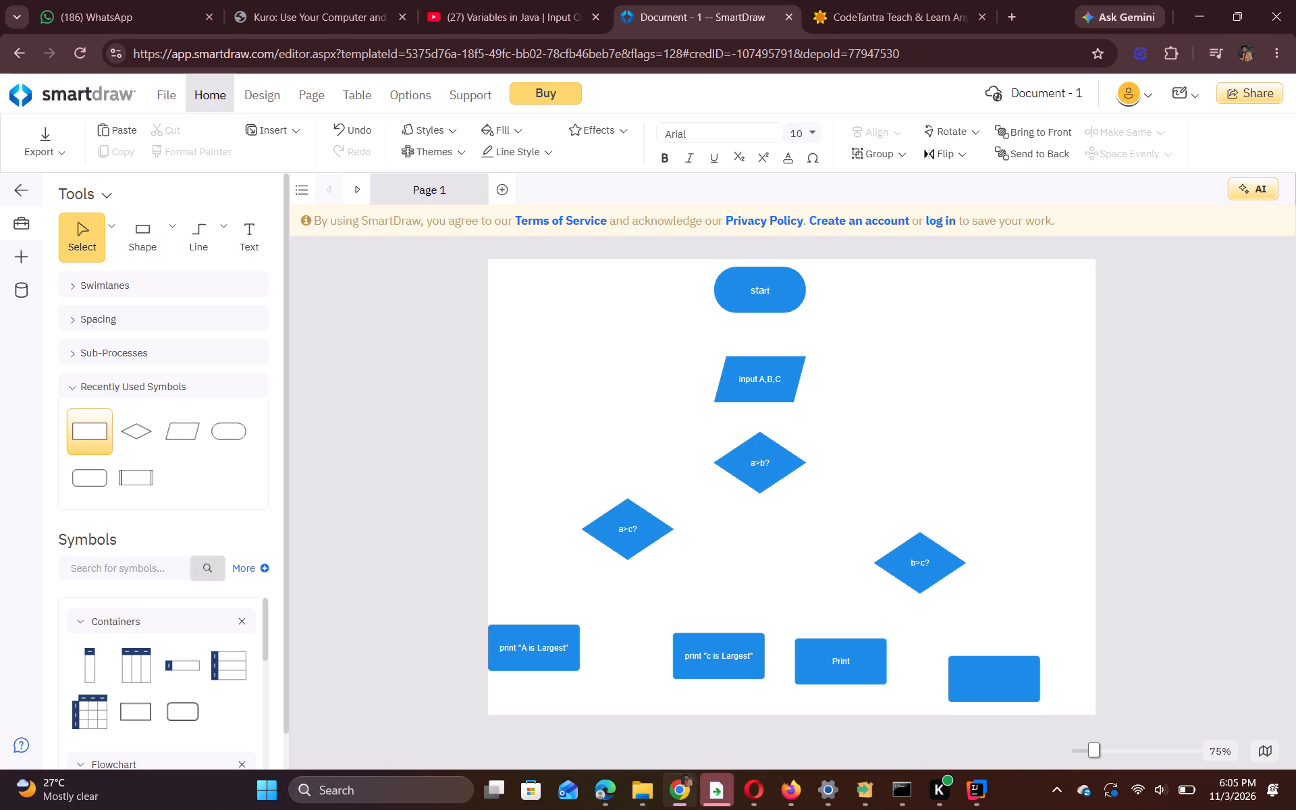
pyautogui.press('space')
pyautogui.hotkey('shift', '"')
pyautogui.press('b')
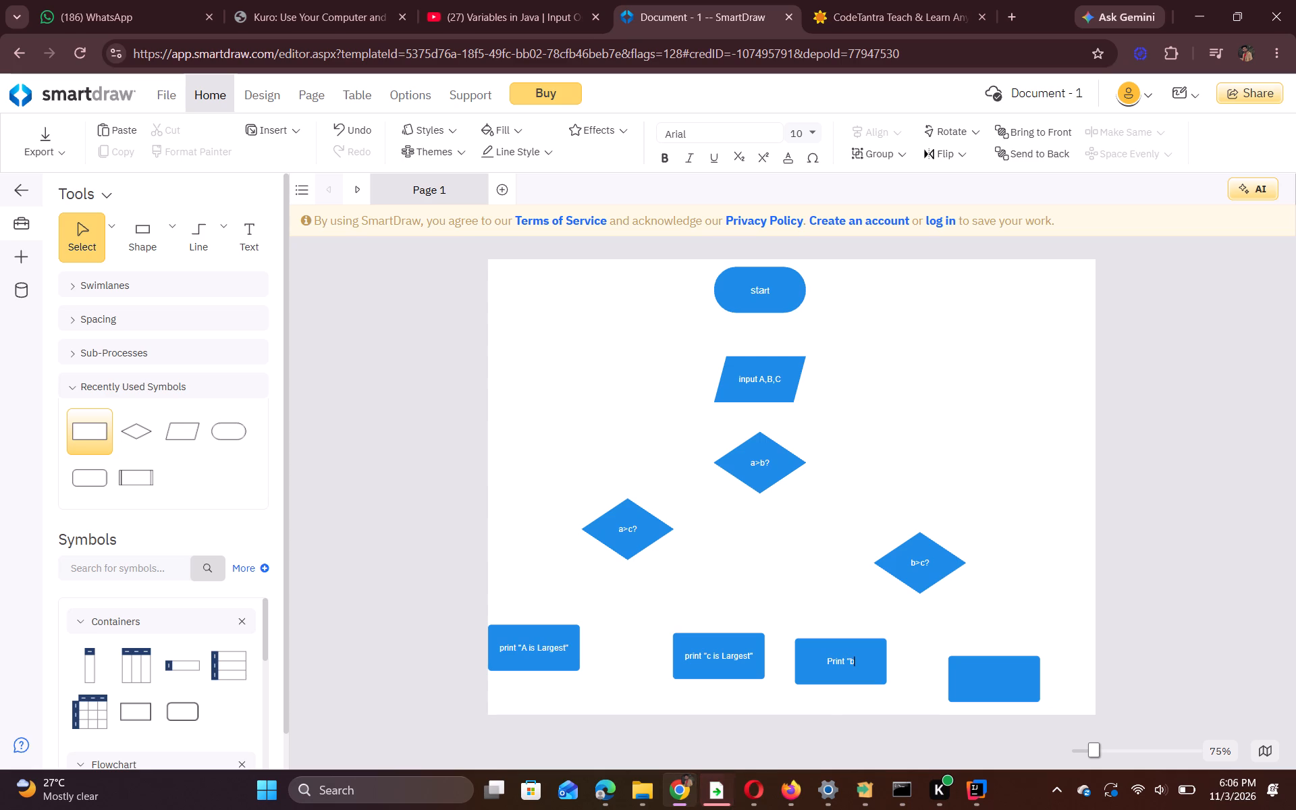
pyautogui.press('space')
pyautogui.write('i')
pyautogui.write('s largest')
pyautogui.press("'")
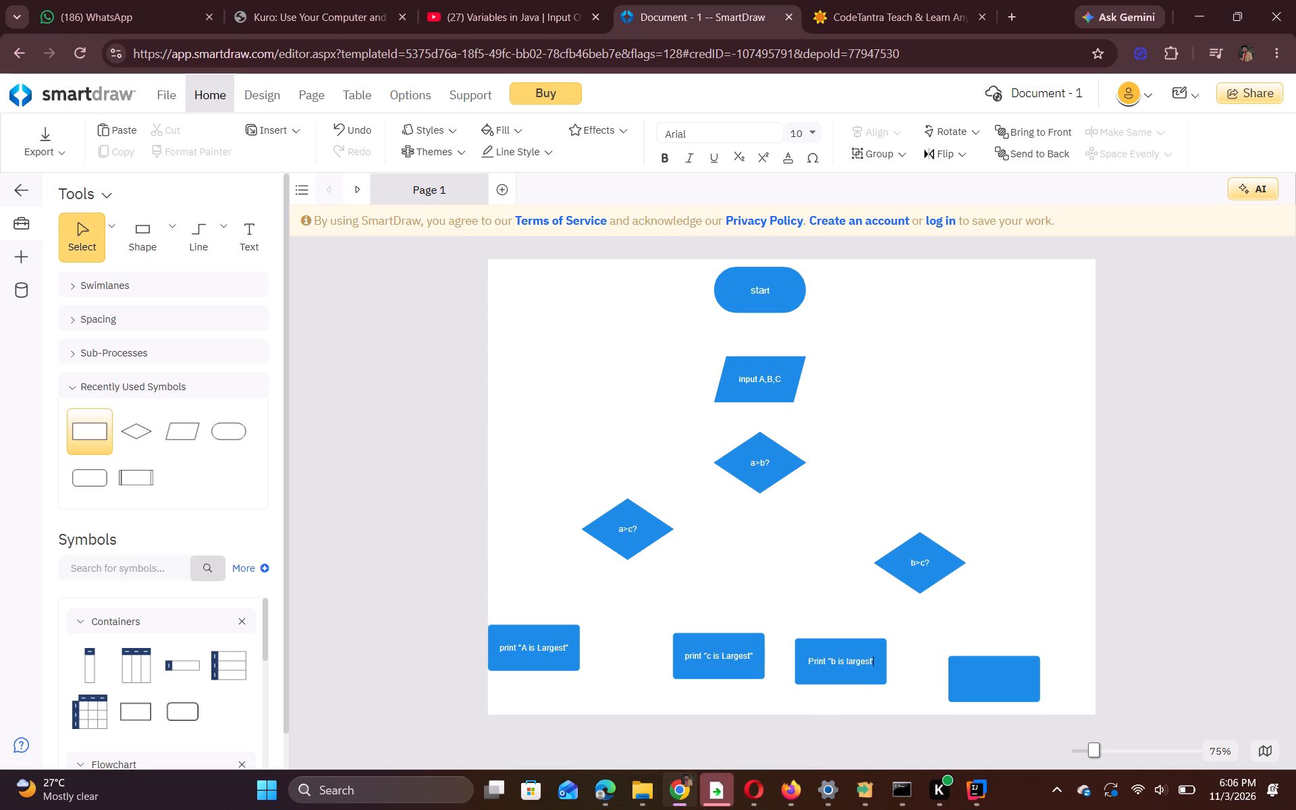
# Move the unlabeled fourth rectangle of the bottom row slightly up and toward the third rectangle.
pyautogui.click(968, 695)
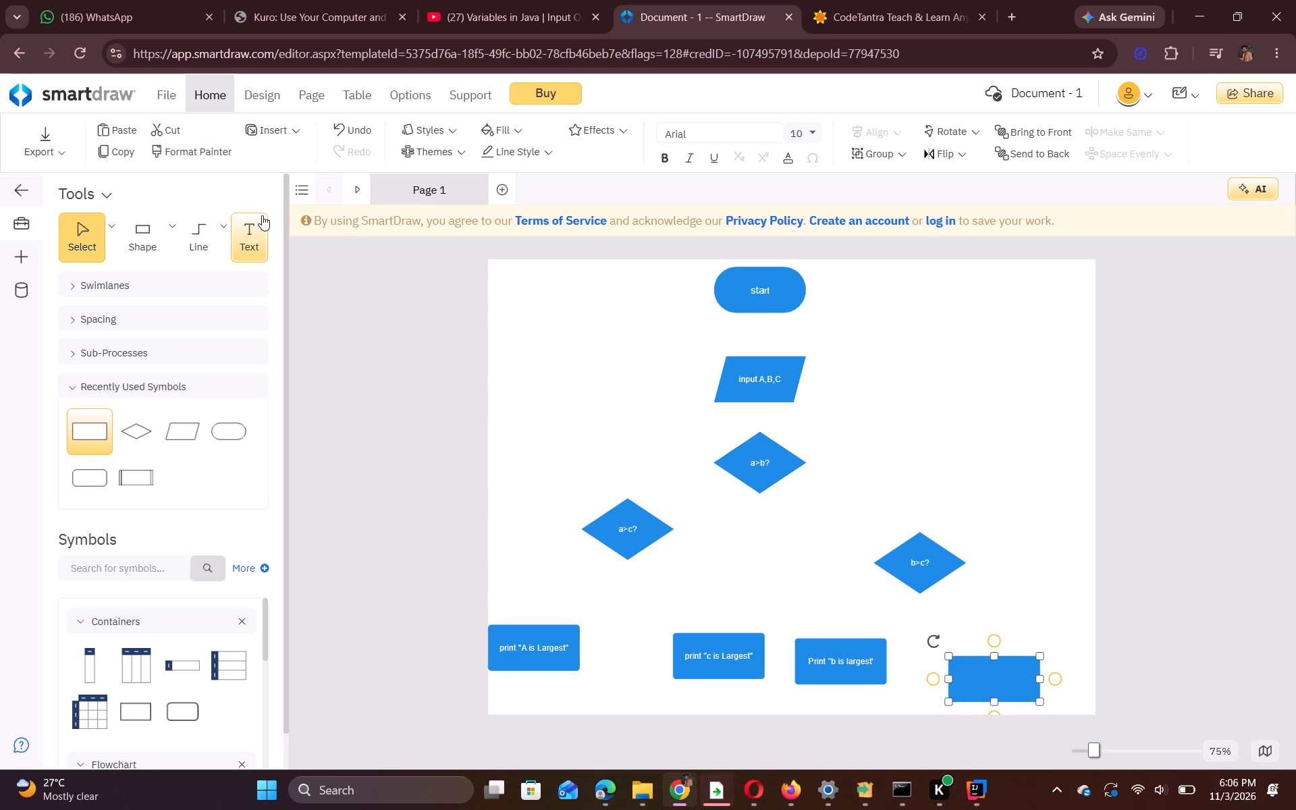
pyautogui.moveTo(983, 674); pyautogui.dragTo(974, 672)
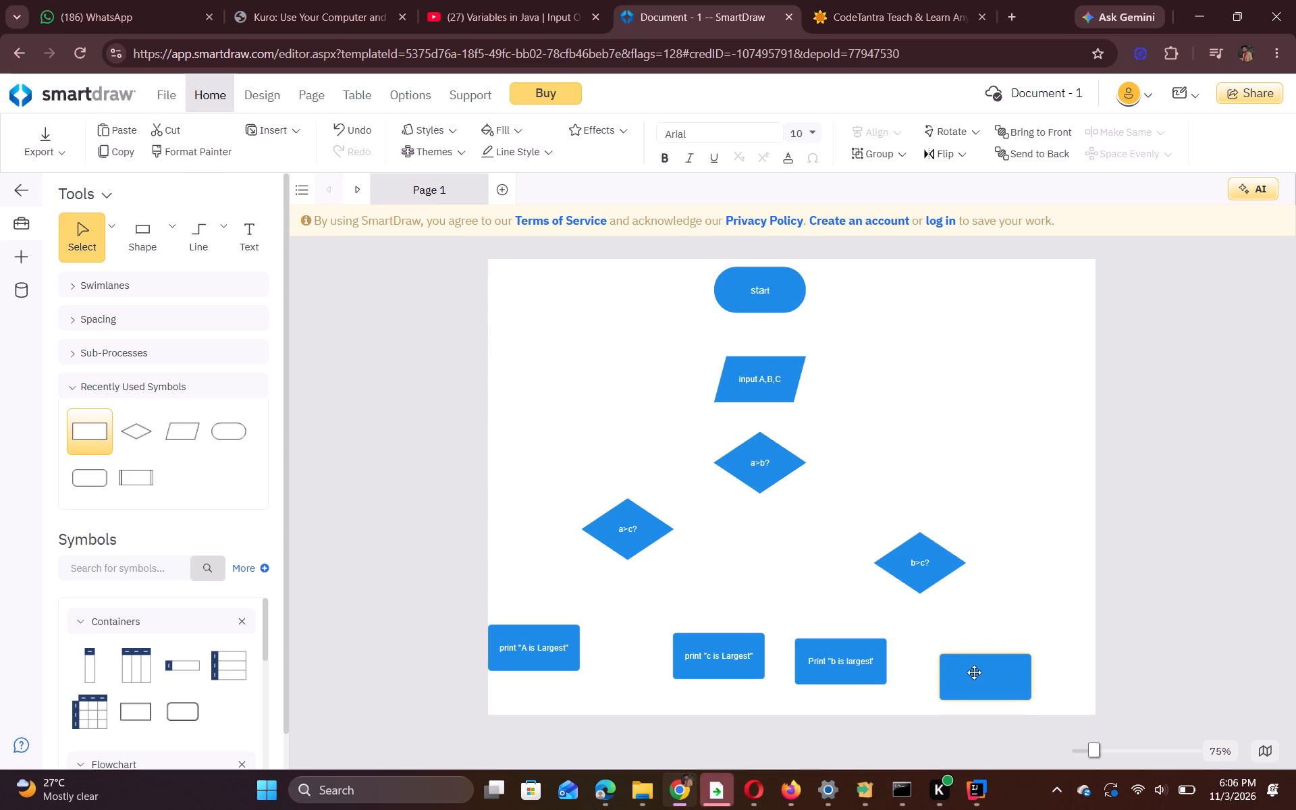
pyautogui.moveTo(974, 672); pyautogui.dragTo(978, 667)
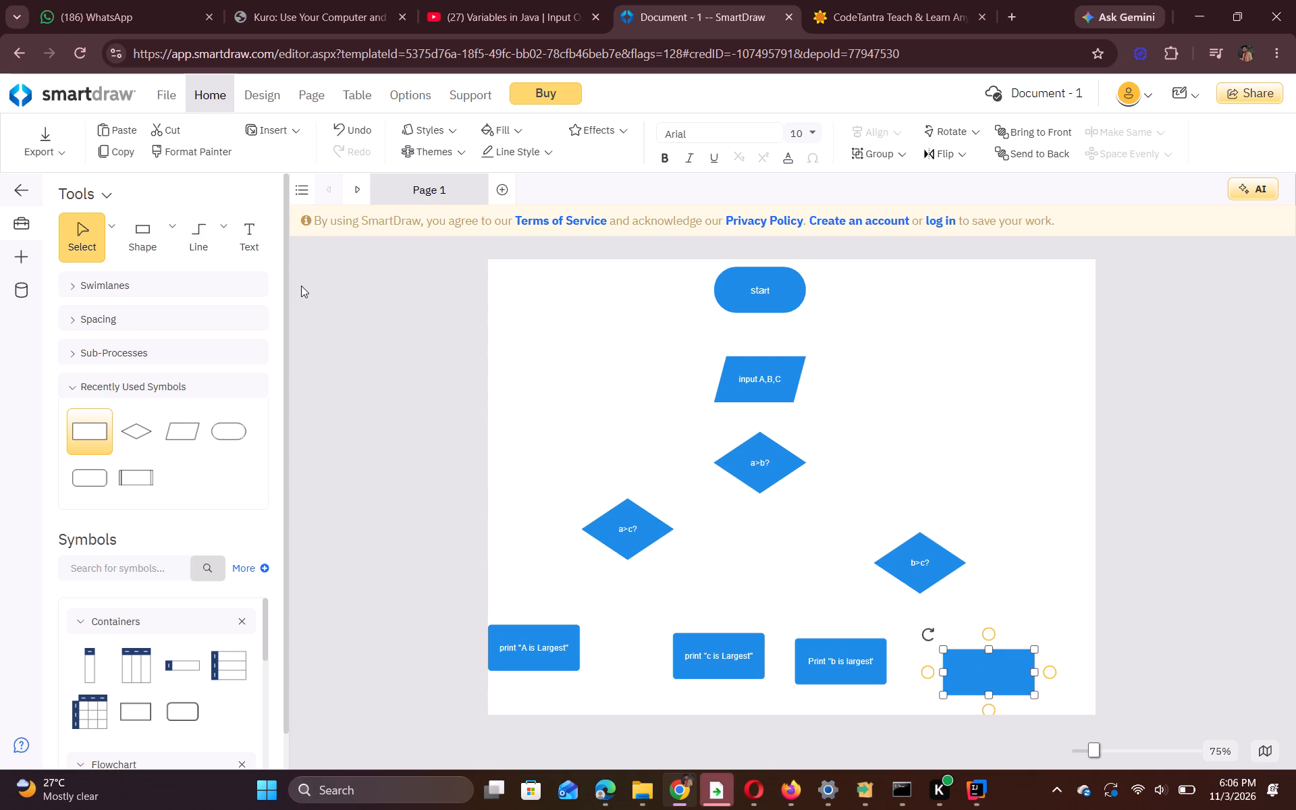
# Label the fourth rectangle in the bottom row Print "c is largest", with quotation marks around the message.
pyautogui.click(242, 244)
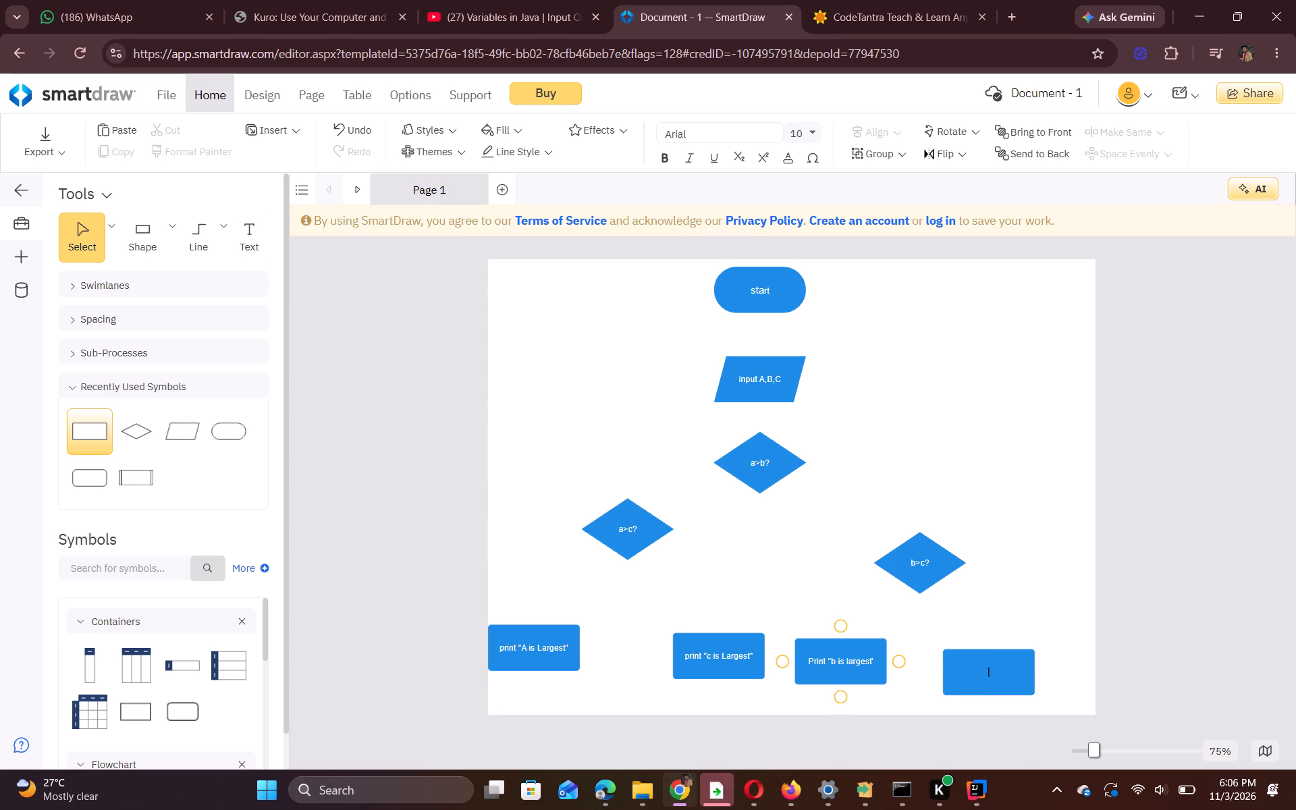
pyautogui.click(977, 678)
pyautogui.write('Print')
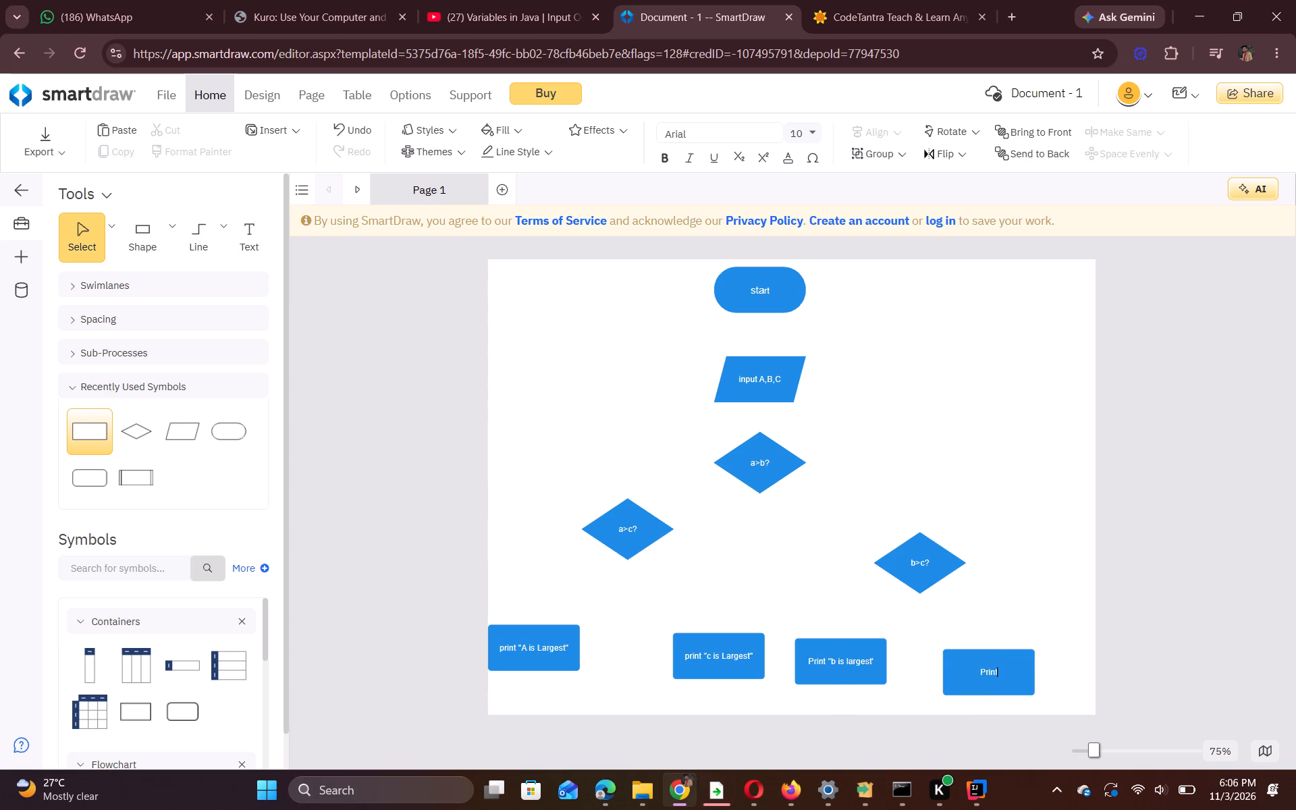
pyautogui.press('space')
pyautogui.hotkey('shift', '"')
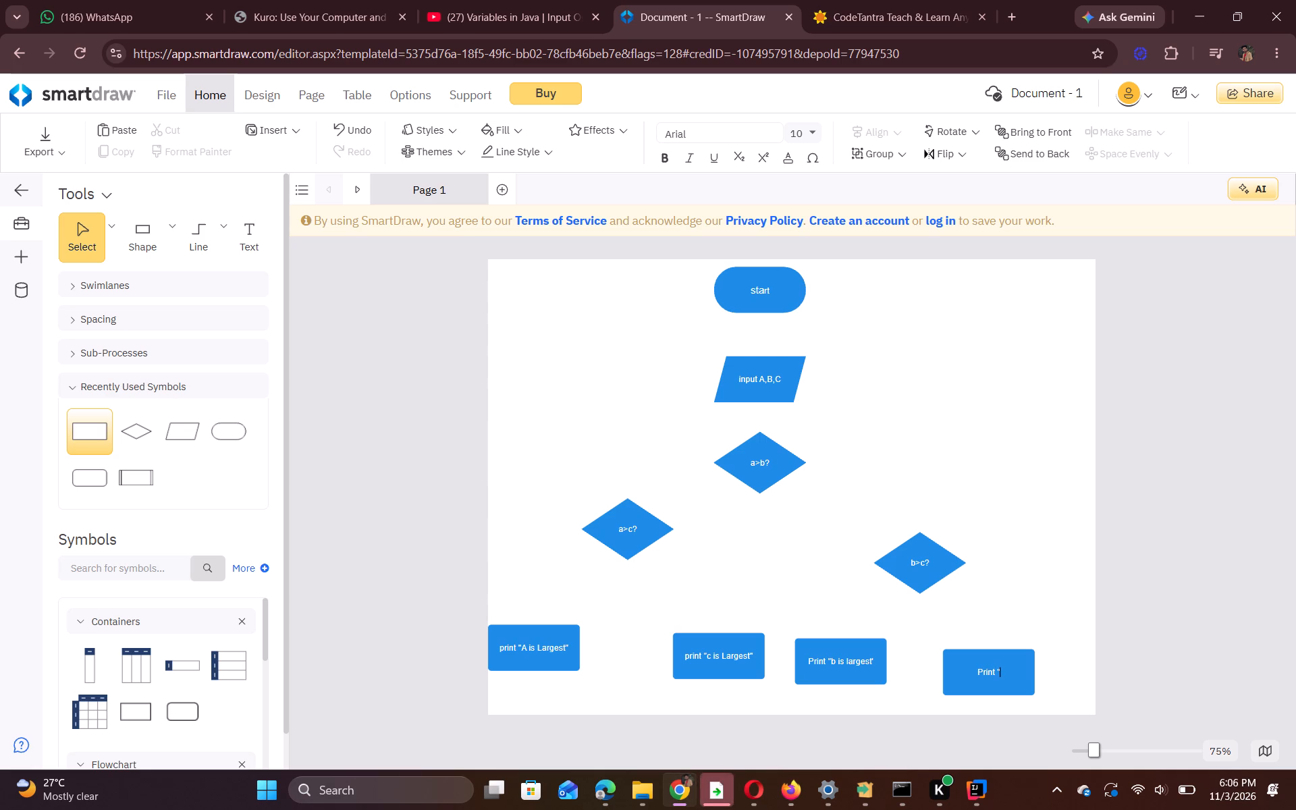
pyautogui.press('c')
pyautogui.press('space')
pyautogui.write('i')
pyautogui.write('s larg')
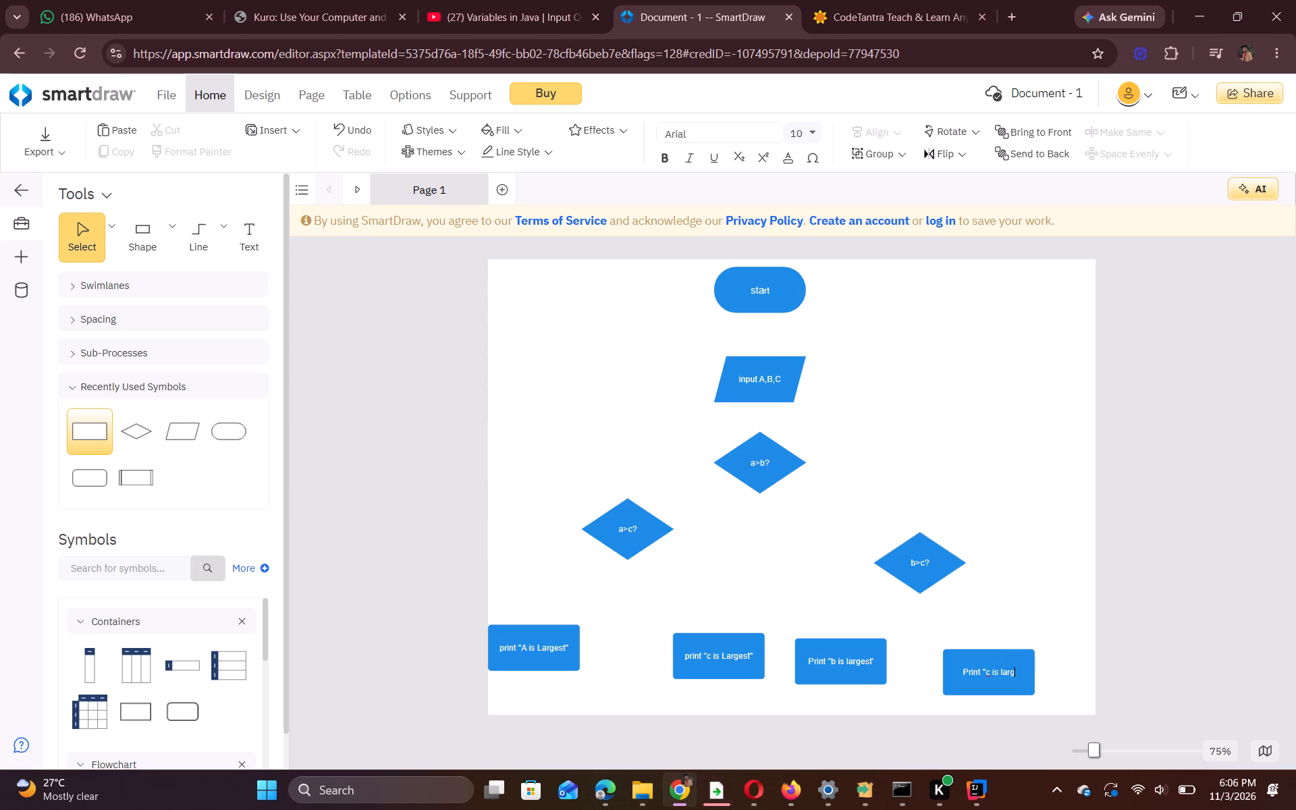
pyautogui.write('est')
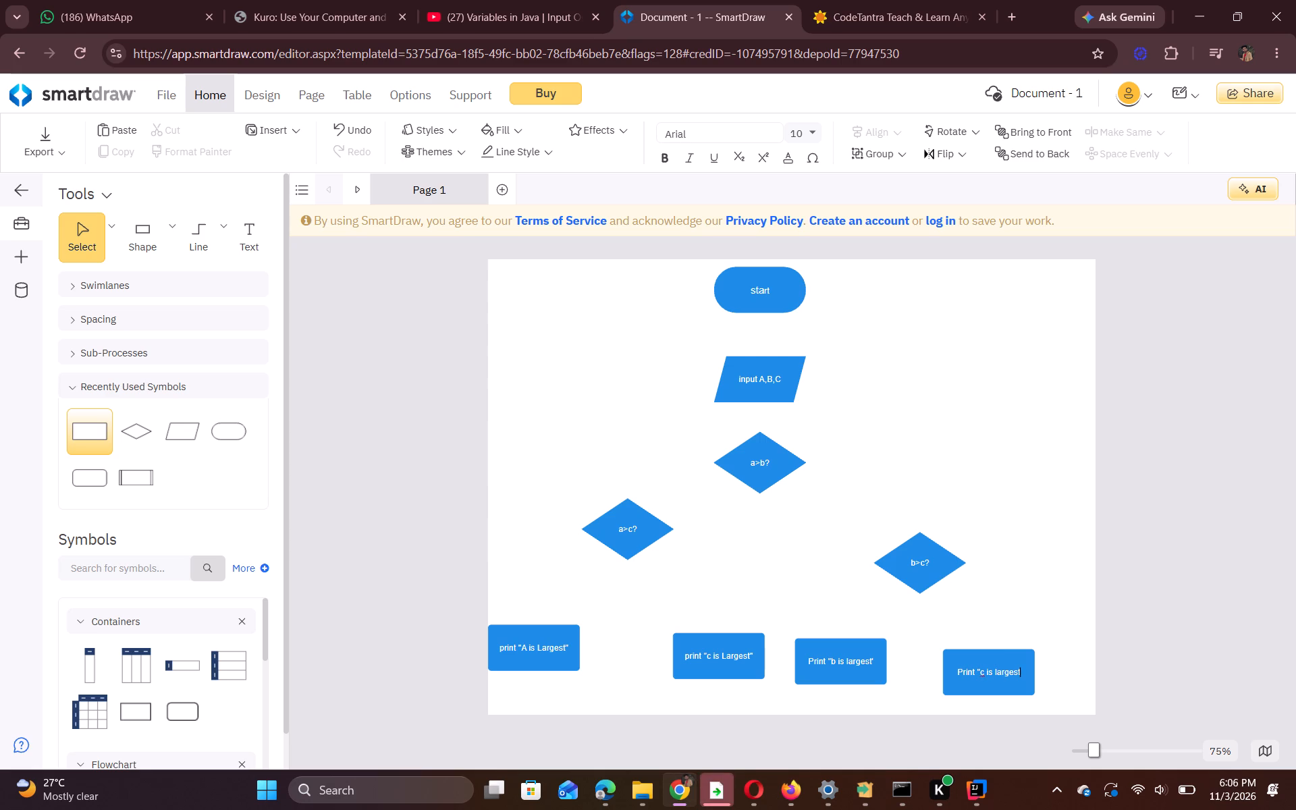
pyautogui.hotkey('shift', '"')
# Draw a connector line from the bottom of the start shape to the top of the input A,B,C parallelogram.
pyautogui.click(193, 222)
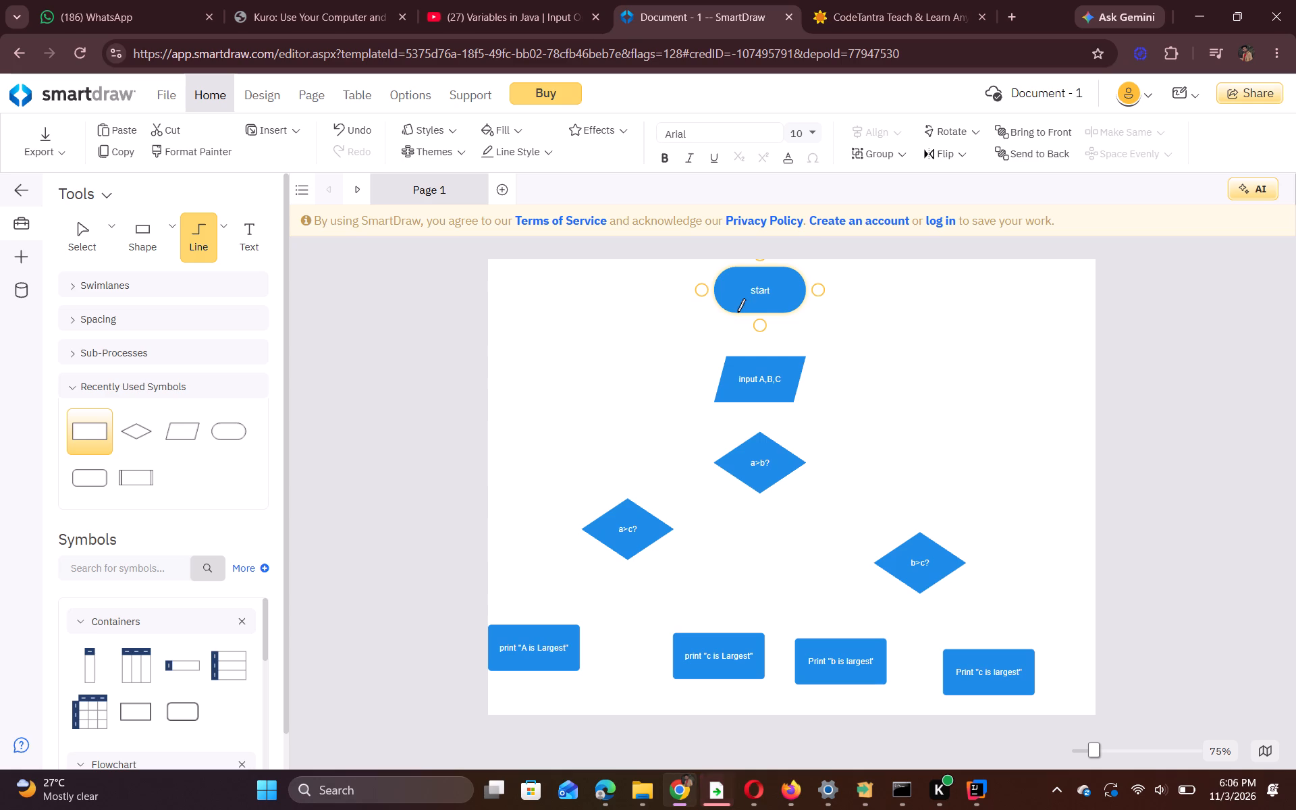
pyautogui.moveTo(758, 308); pyautogui.dragTo(759, 350)
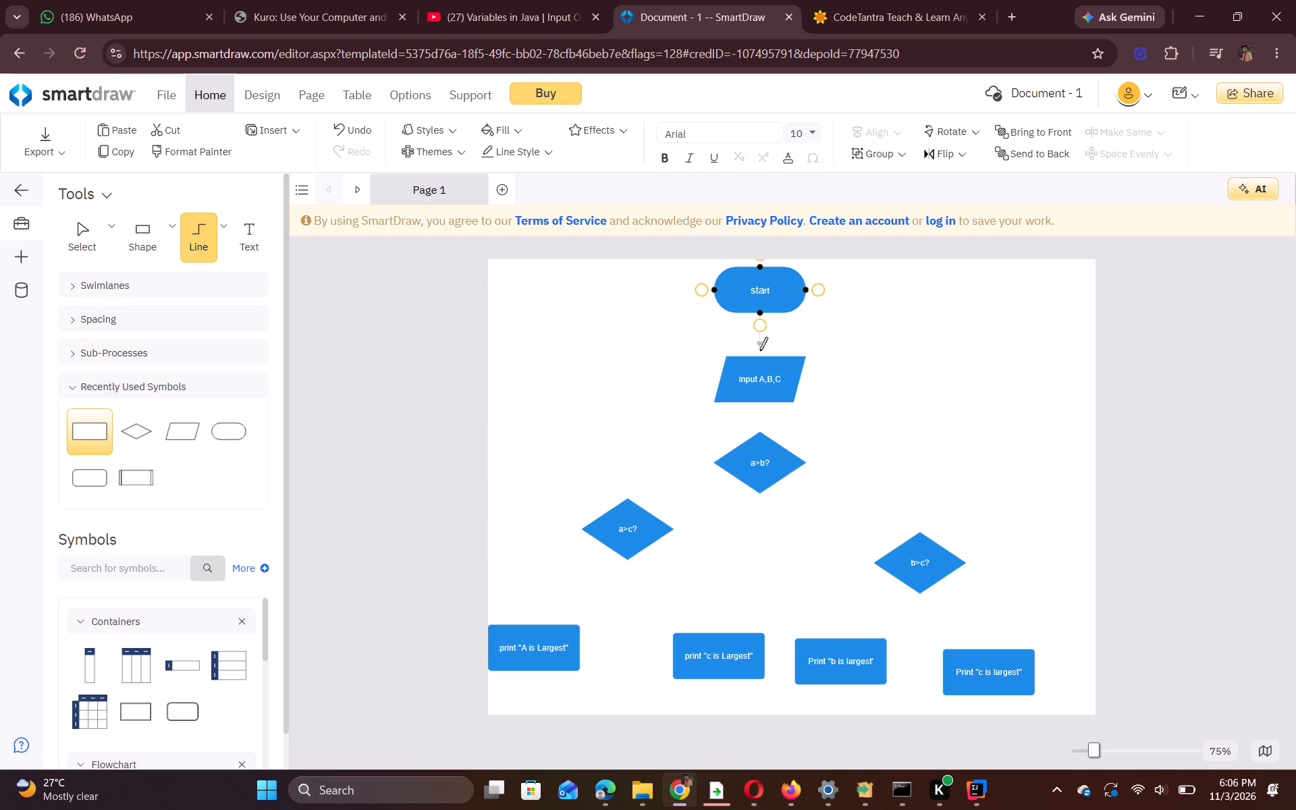
pyautogui.moveTo(759, 350); pyautogui.dragTo(759, 359)
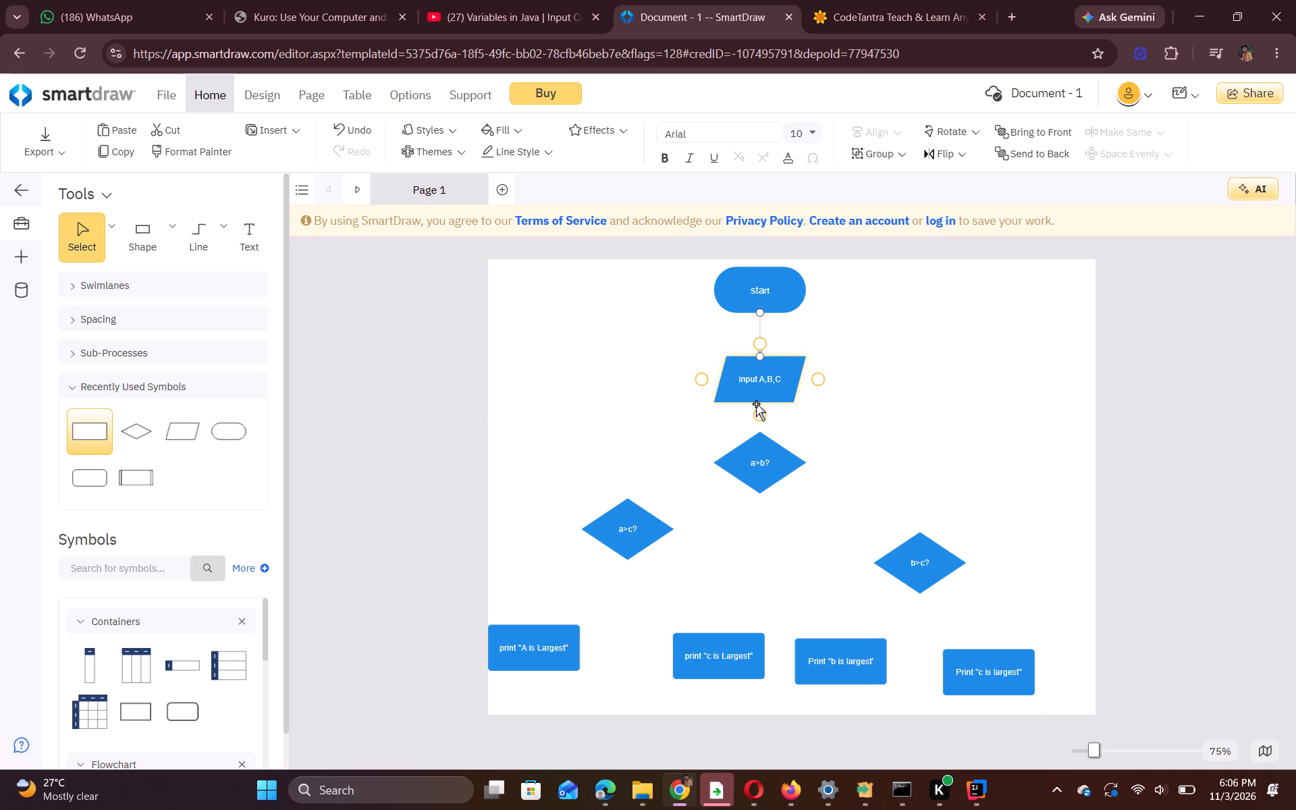
# Move the input A,B,C parallelogram slightly down, keeping it centred below the start shape.
pyautogui.moveTo(756, 404); pyautogui.dragTo(756, 416)
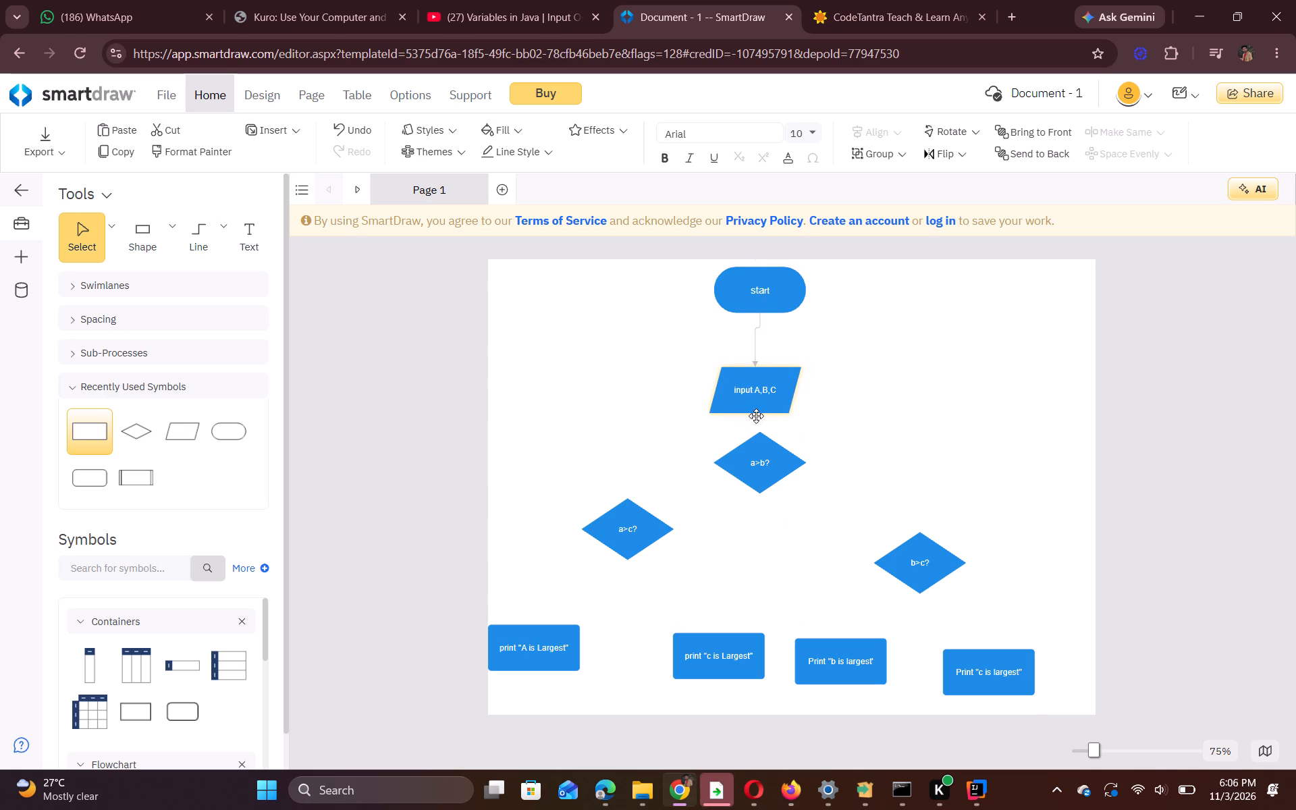
pyautogui.moveTo(756, 416); pyautogui.dragTo(754, 411)
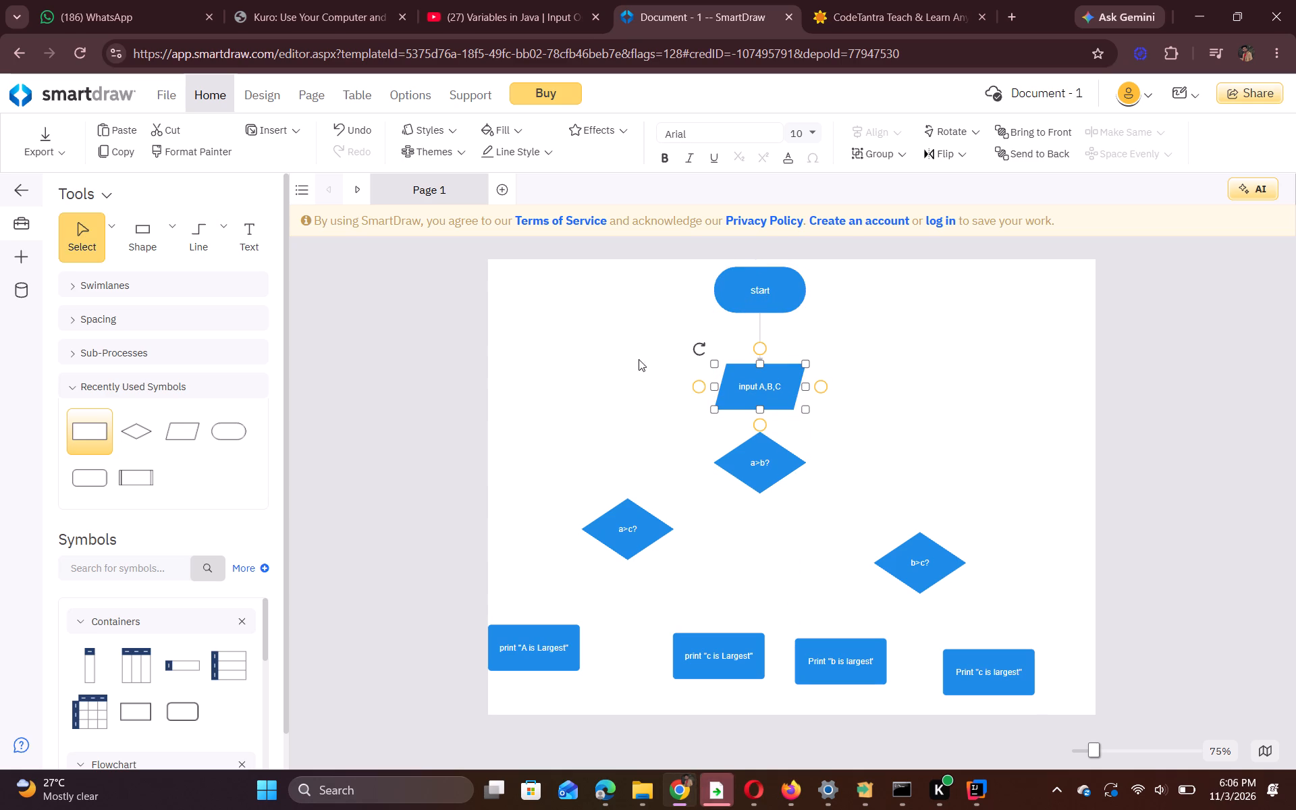
# Draw a connector line from the input A,B,C parallelogram to the top of the a>b? diamond.
pyautogui.click(190, 244)
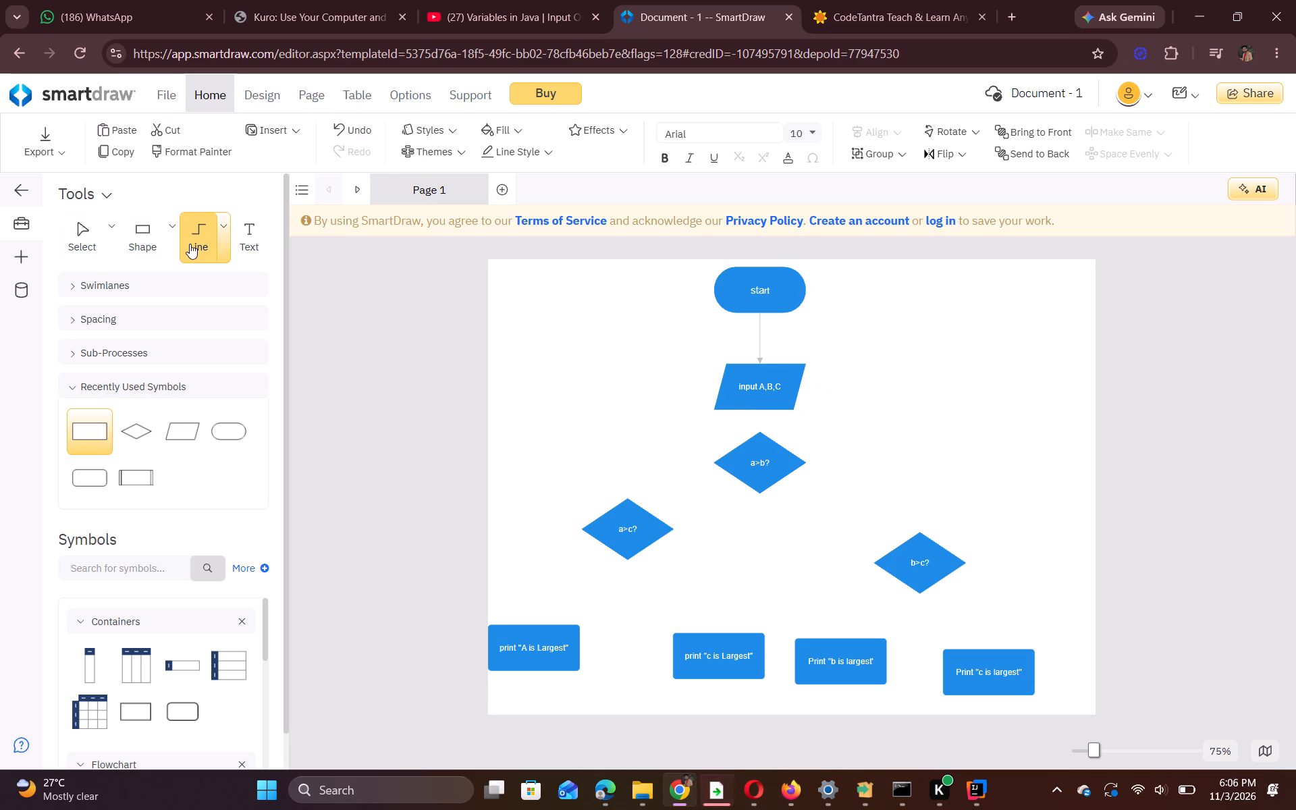
pyautogui.moveTo(755, 392); pyautogui.dragTo(759, 425)
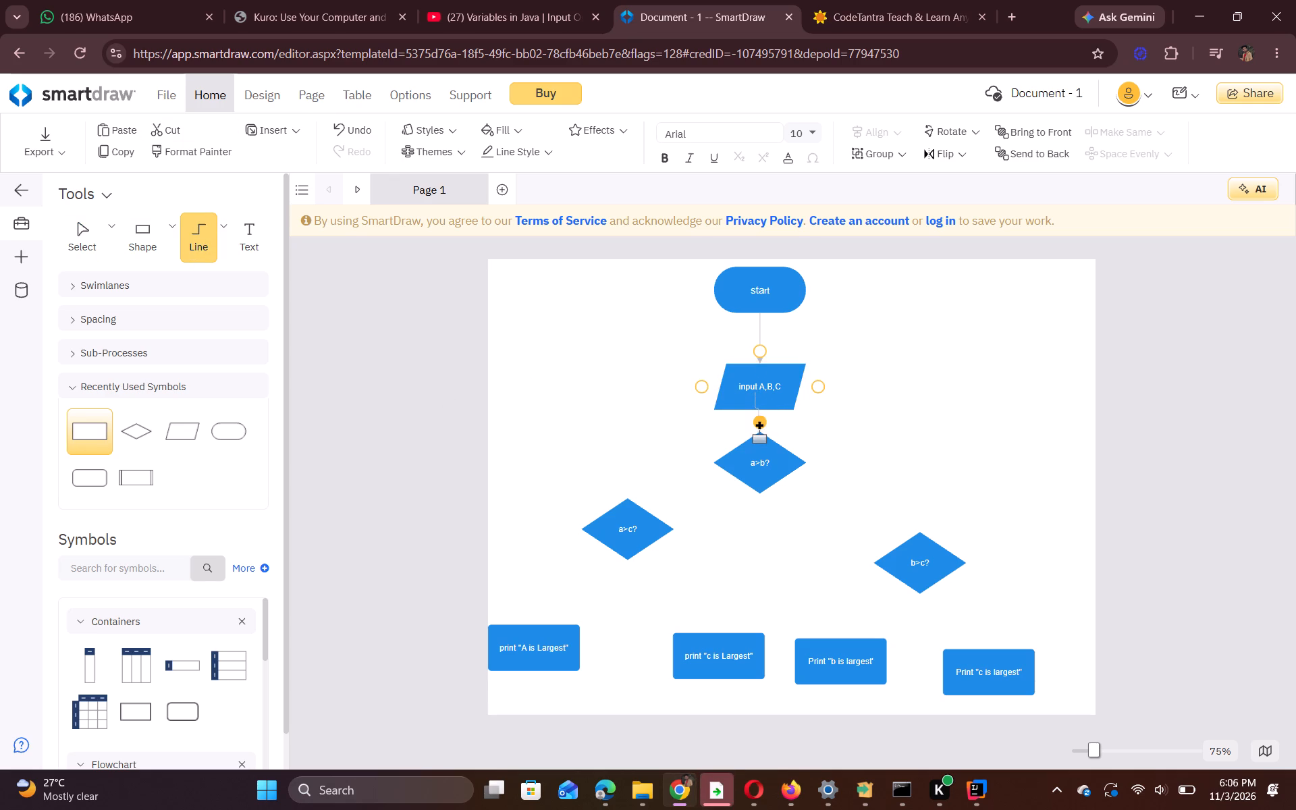
pyautogui.moveTo(759, 425); pyautogui.dragTo(755, 502)
pyautogui.moveTo(755, 502); pyautogui.dragTo(757, 460)
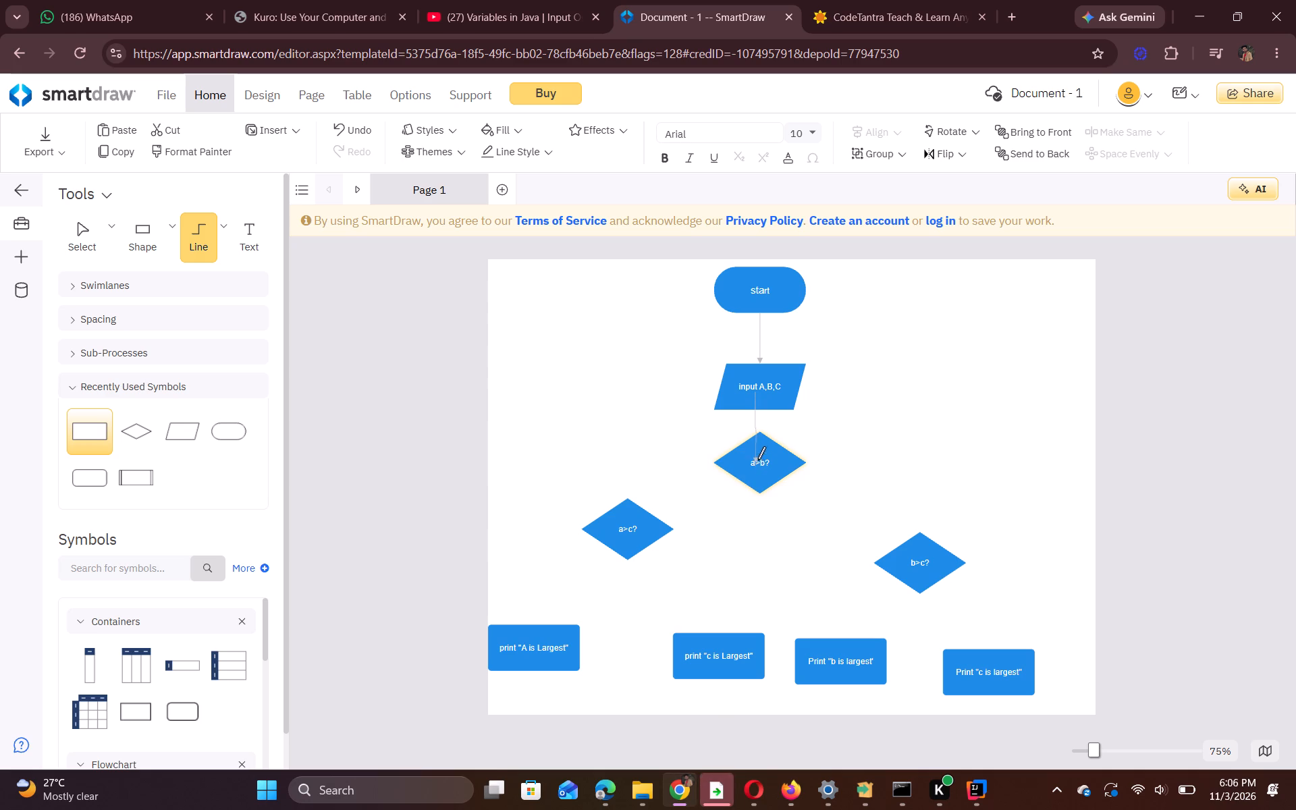
pyautogui.moveTo(757, 460); pyautogui.dragTo(759, 434)
pyautogui.click(753, 392)
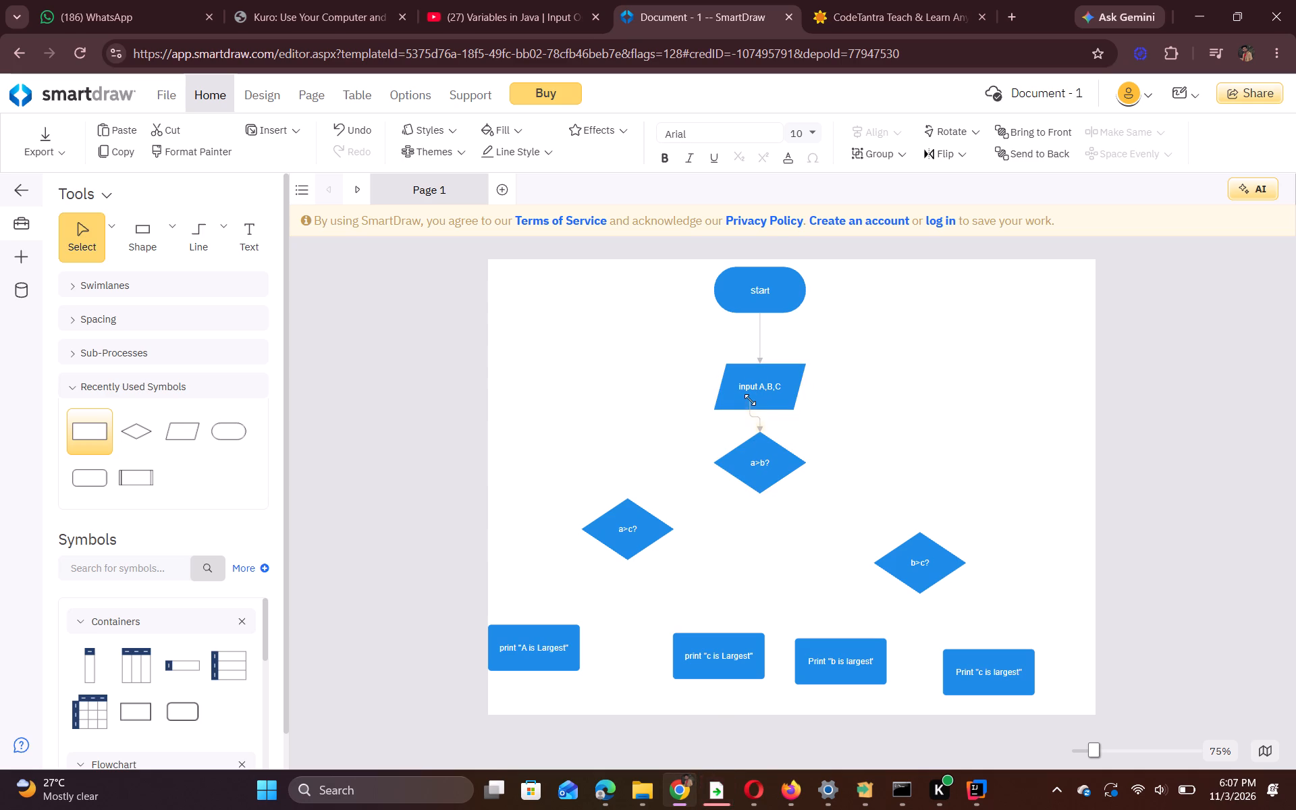
# Move the input A,B,C parallelogram slightly up, keeping it centred between the start shape and the a>b? diamond.
pyautogui.moveTo(751, 400); pyautogui.dragTo(755, 408)
pyautogui.click(716, 447)
pyautogui.moveTo(743, 378); pyautogui.dragTo(740, 366)
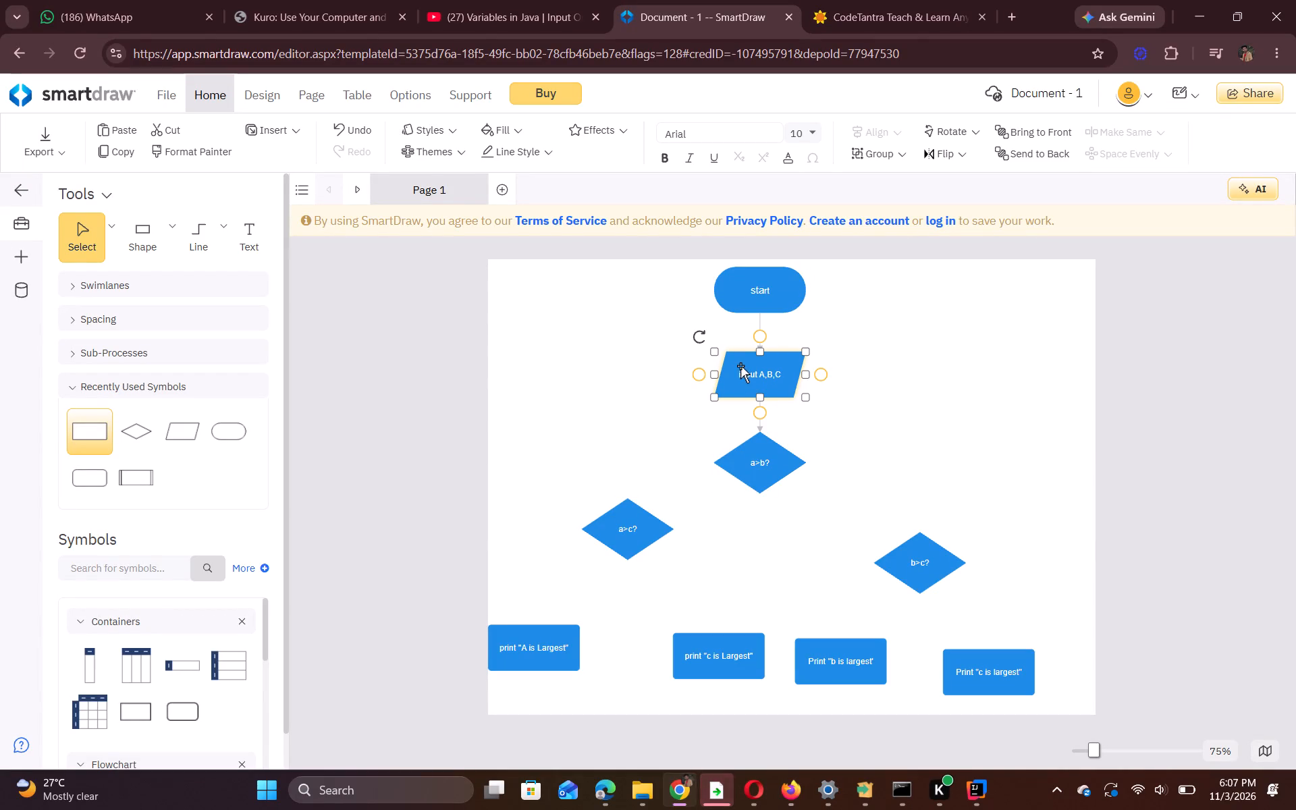
pyautogui.click(701, 450)
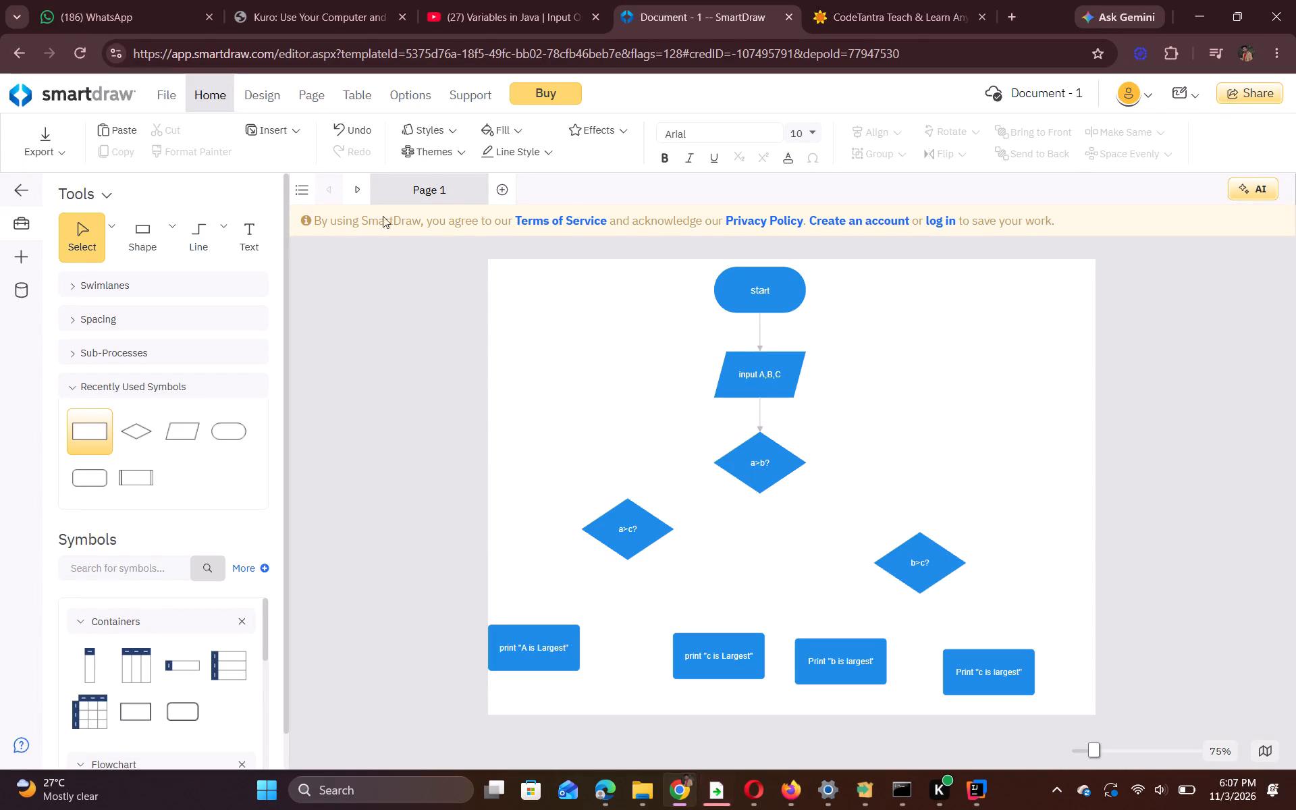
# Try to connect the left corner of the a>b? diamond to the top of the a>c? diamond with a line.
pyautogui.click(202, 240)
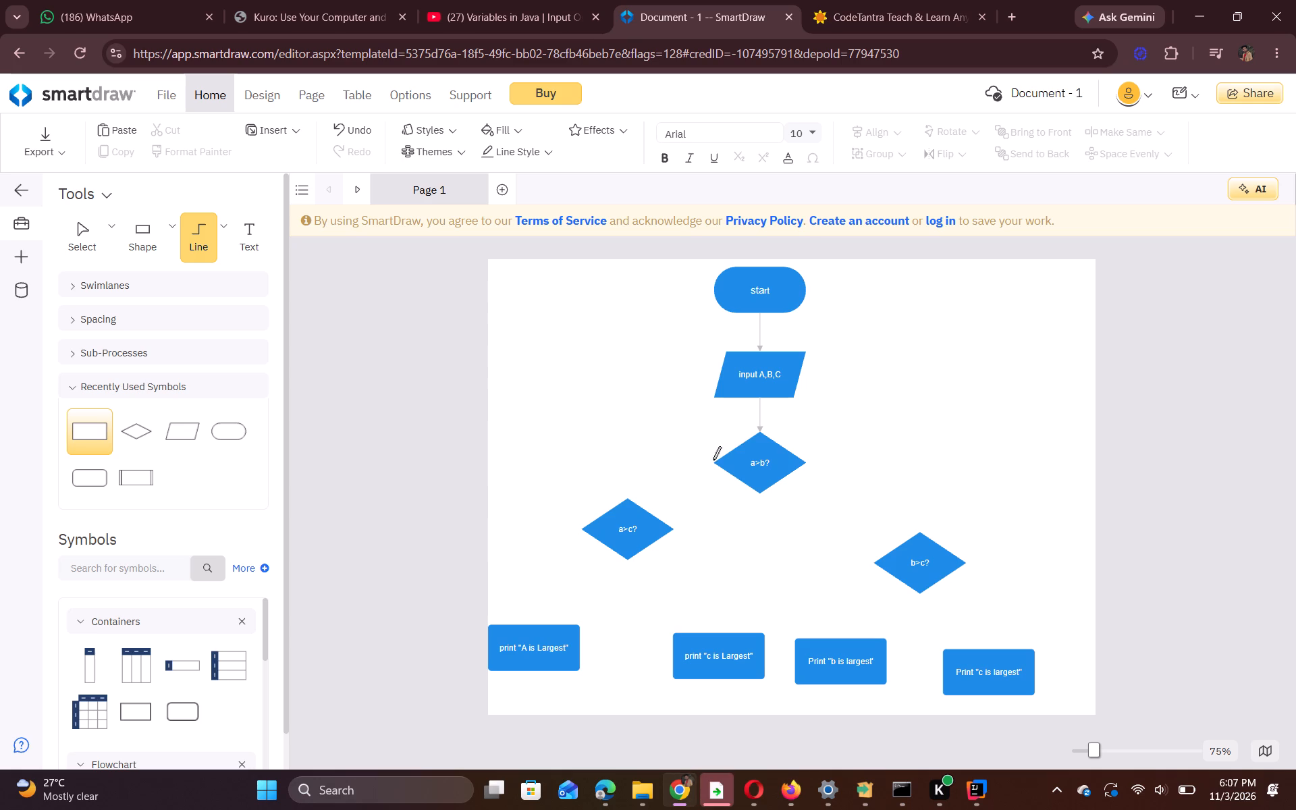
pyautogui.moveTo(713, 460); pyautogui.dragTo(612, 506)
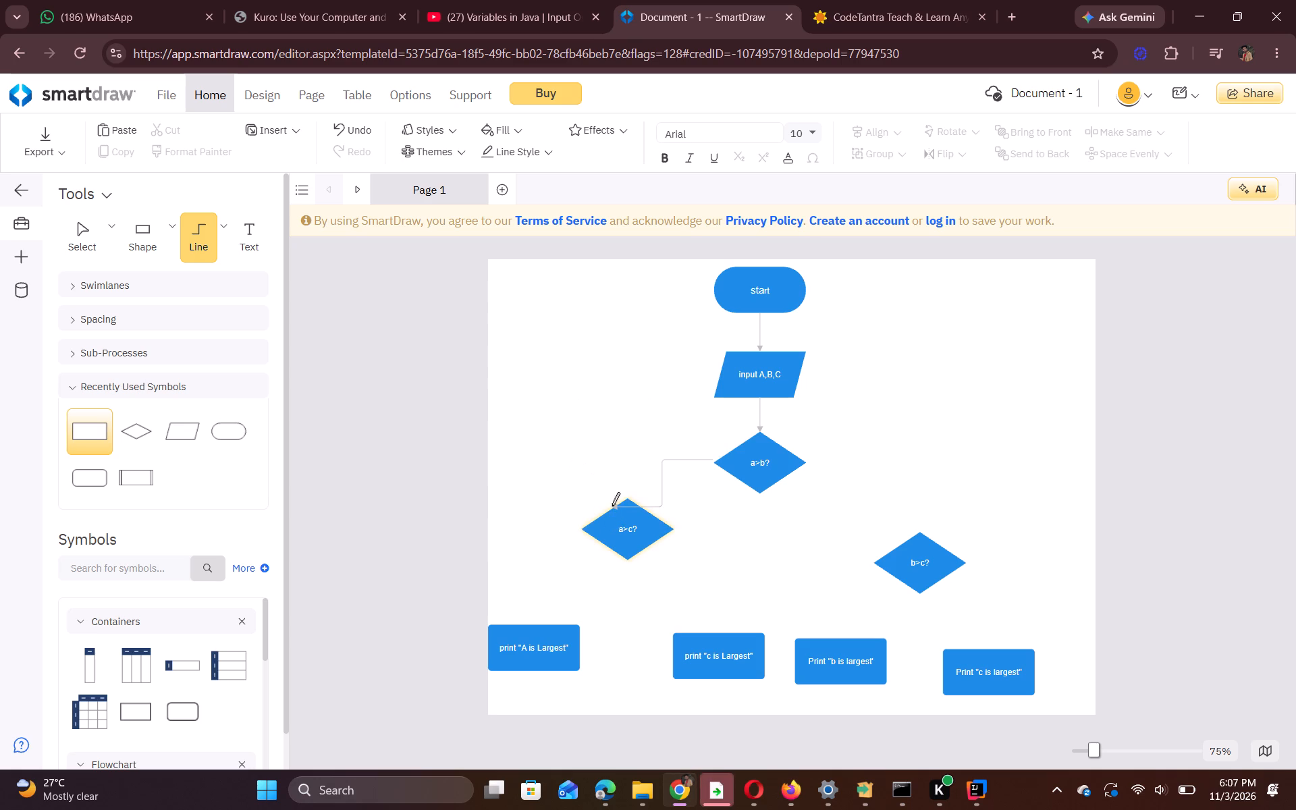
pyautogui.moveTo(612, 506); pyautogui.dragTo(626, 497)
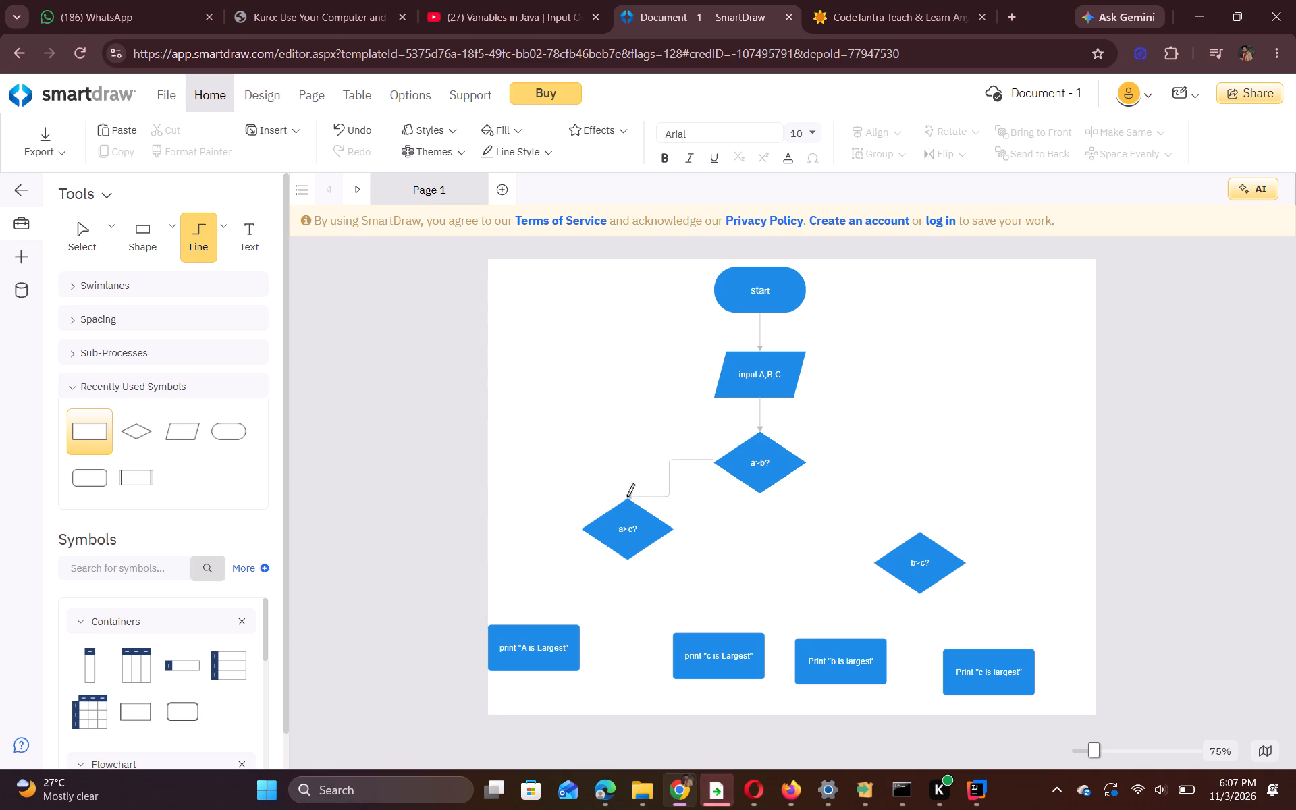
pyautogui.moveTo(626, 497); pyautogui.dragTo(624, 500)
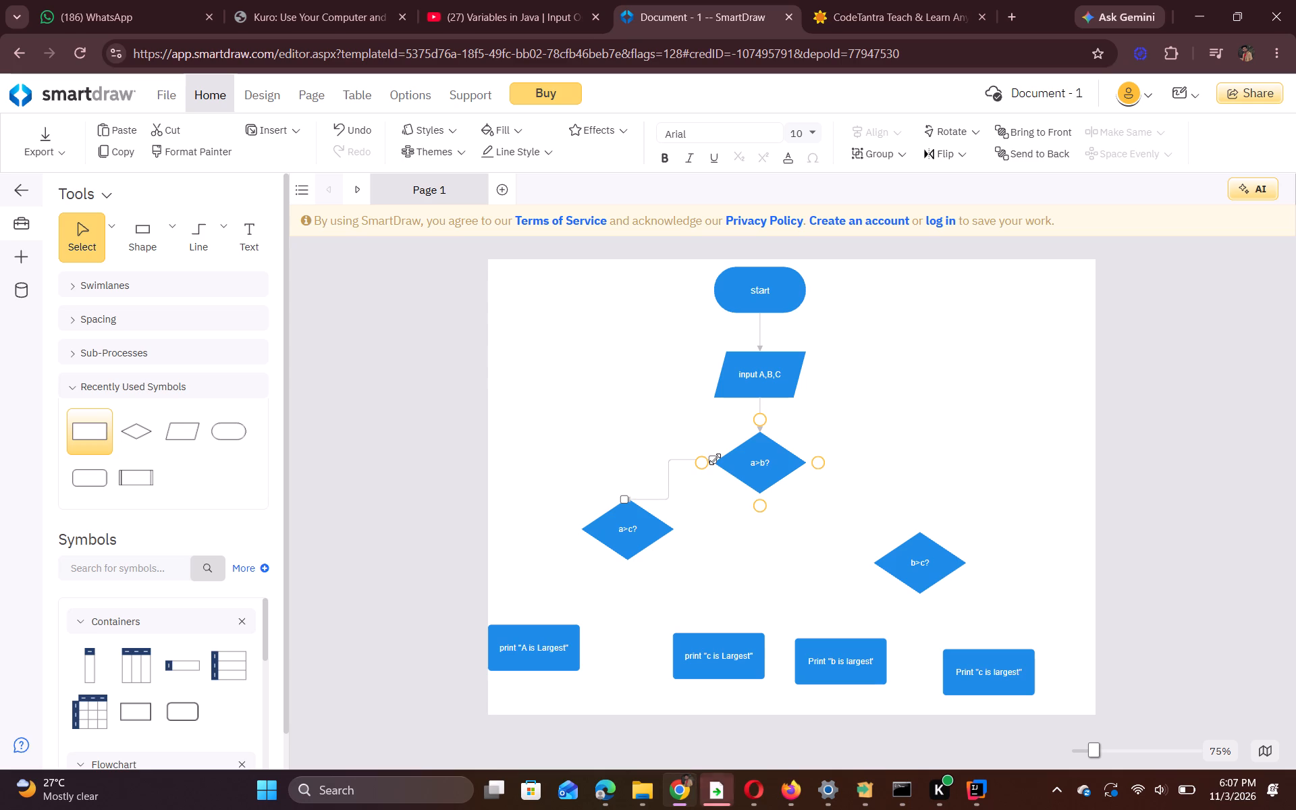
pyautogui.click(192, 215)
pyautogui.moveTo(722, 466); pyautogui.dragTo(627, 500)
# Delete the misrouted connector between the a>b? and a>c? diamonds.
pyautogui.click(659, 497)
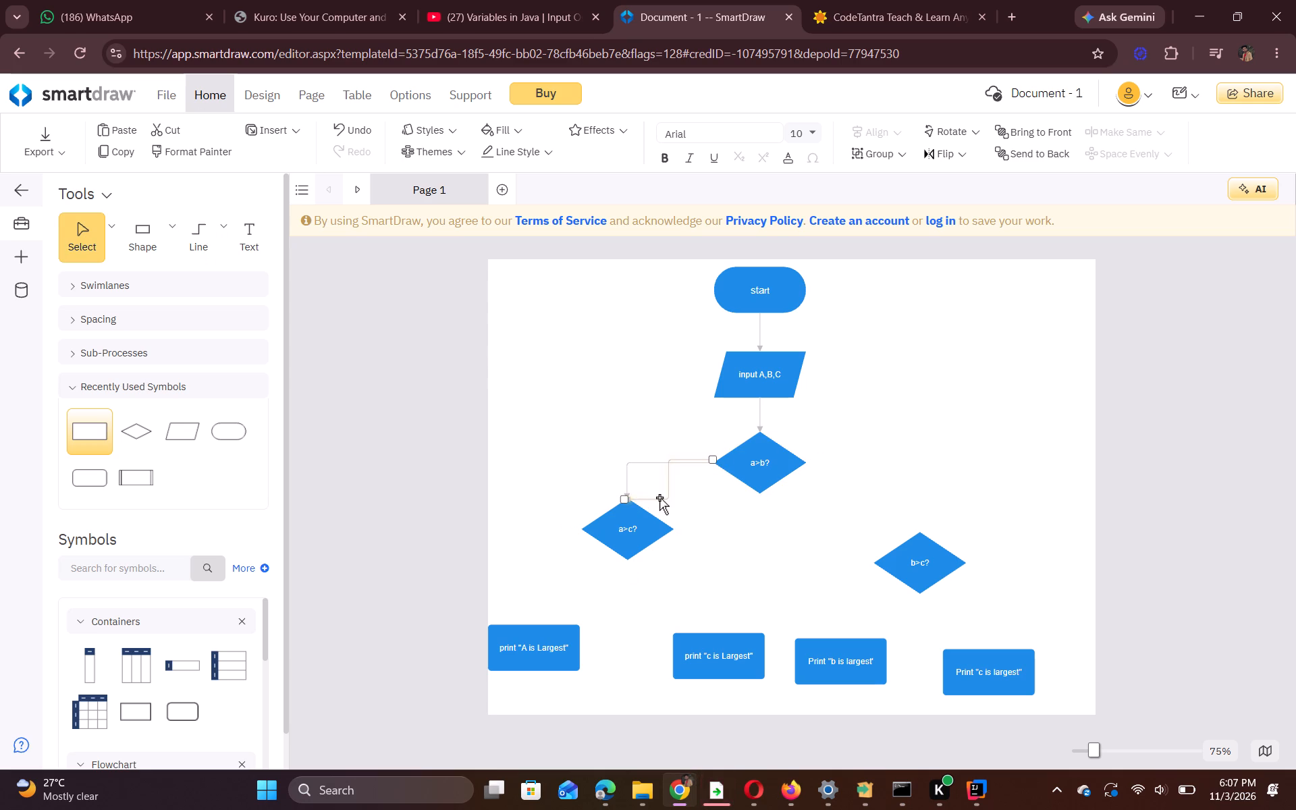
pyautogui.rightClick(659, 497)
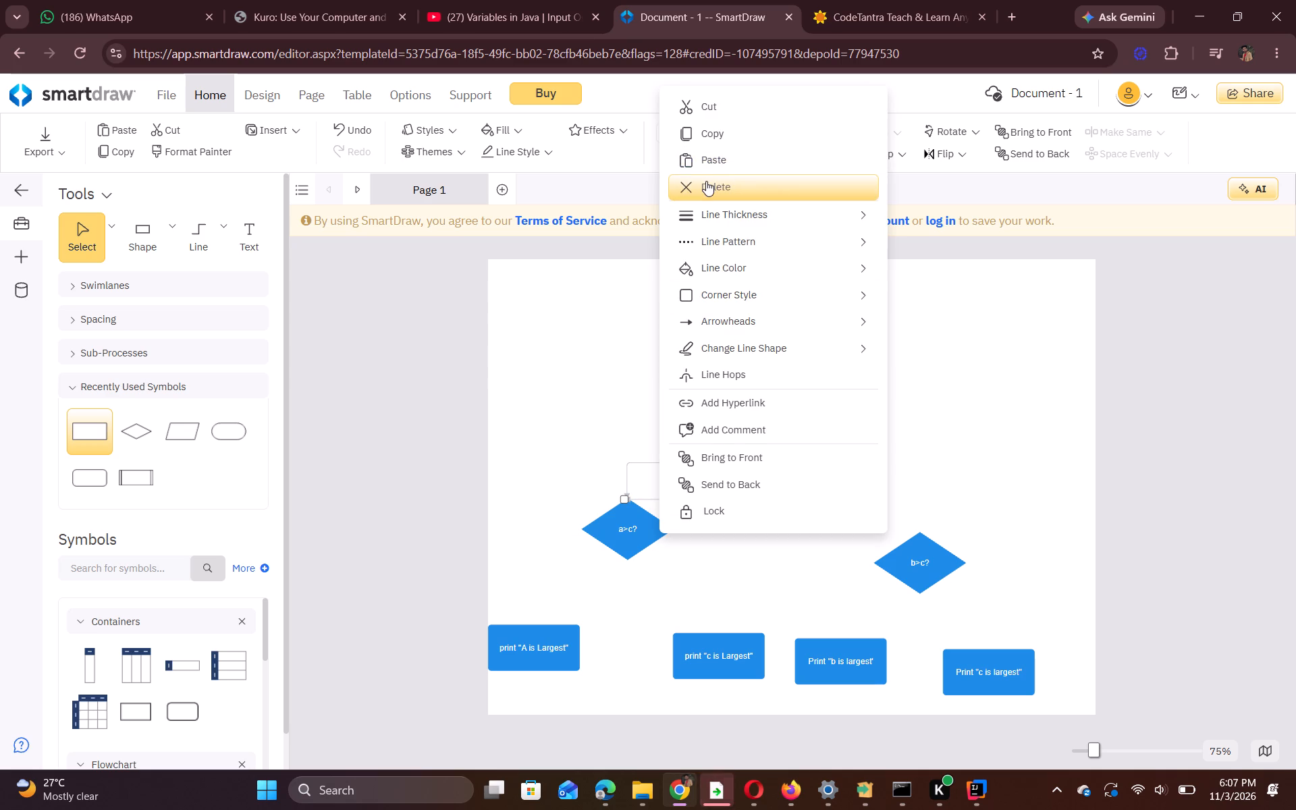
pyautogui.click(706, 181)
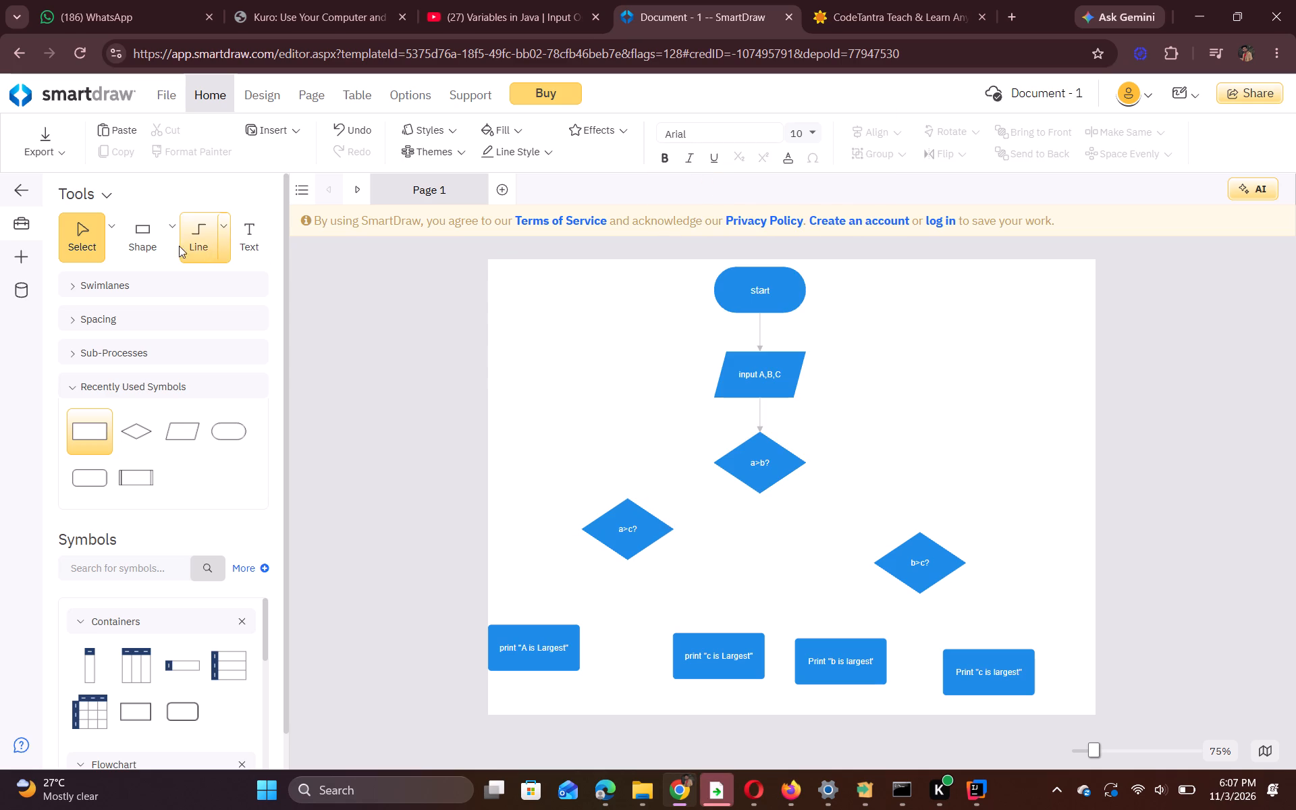
# Draw a connector line from the left corner of the a>b? diamond and attach its end to the top of the a>c? diamond.
pyautogui.click(178, 246)
pyautogui.click(196, 240)
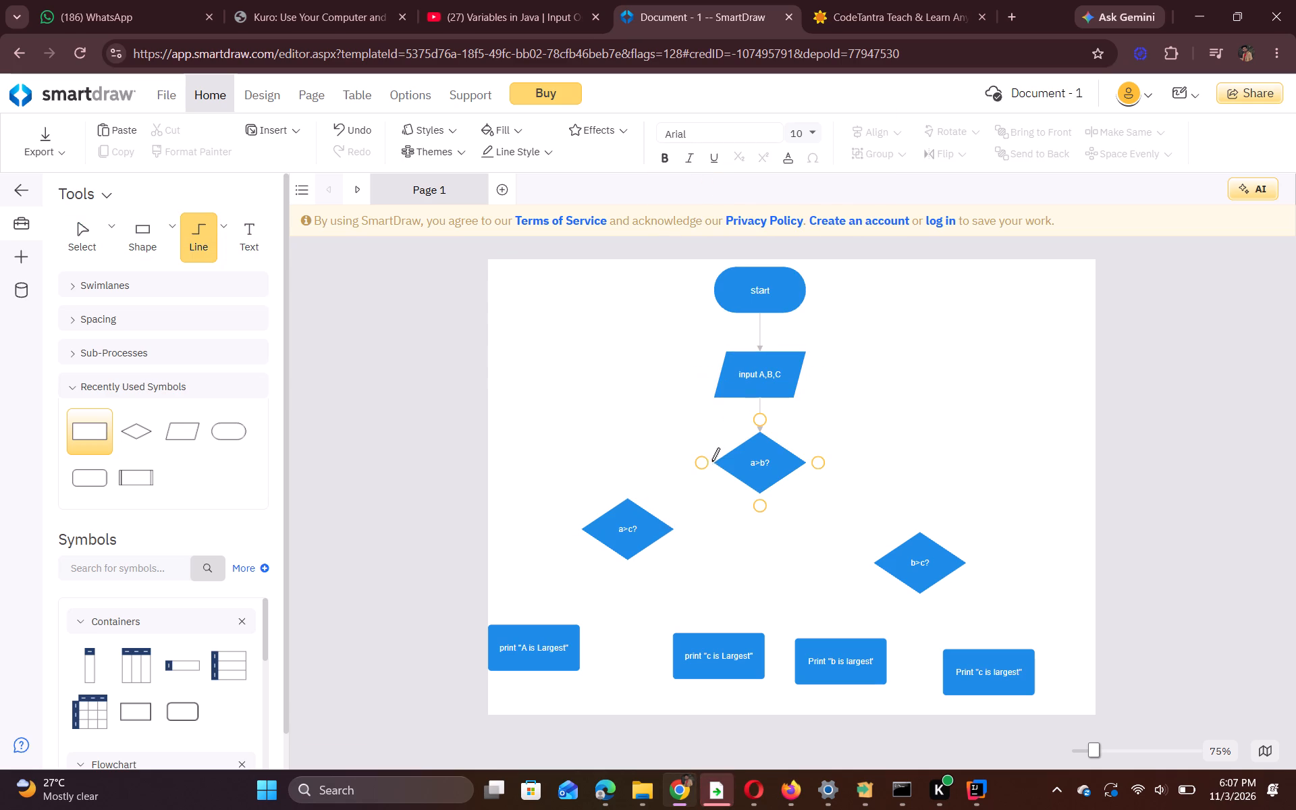
pyautogui.moveTo(710, 462); pyautogui.dragTo(568, 504)
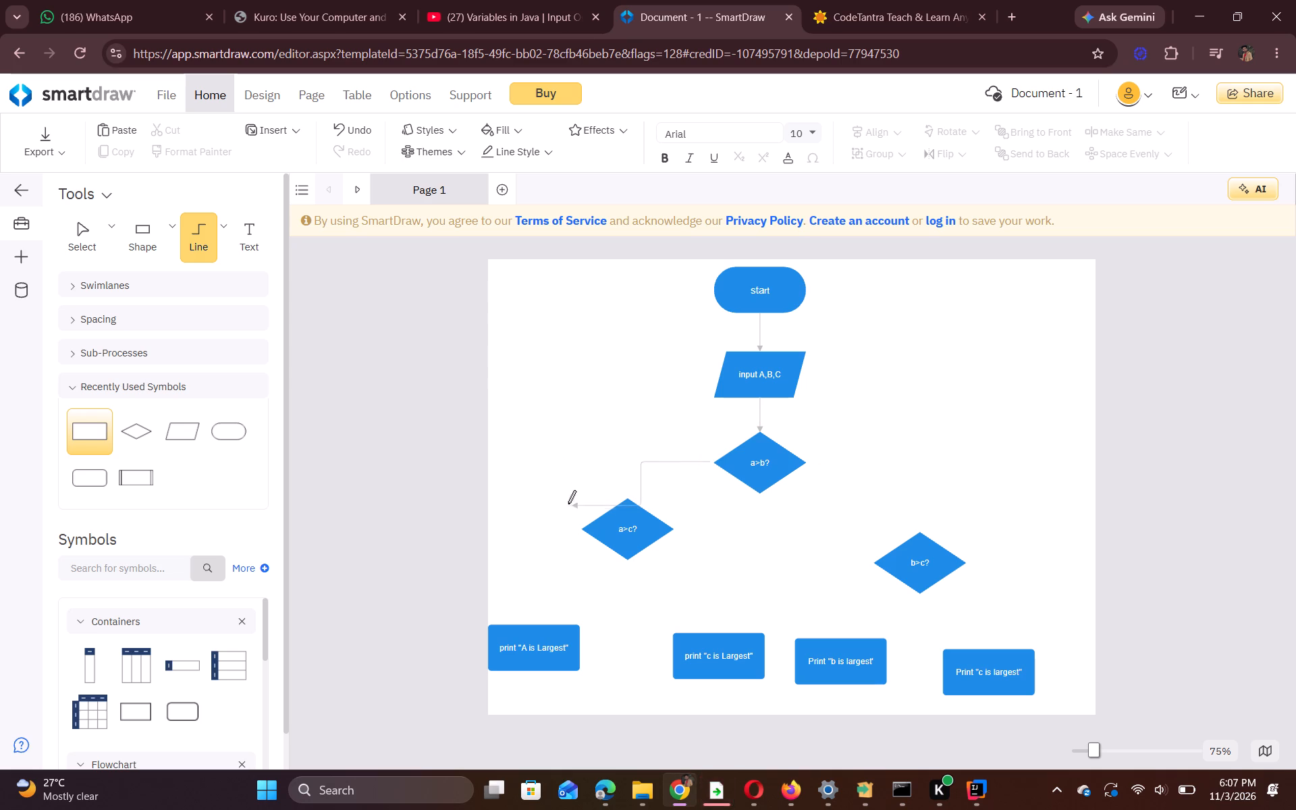
pyautogui.moveTo(568, 504); pyautogui.dragTo(620, 489)
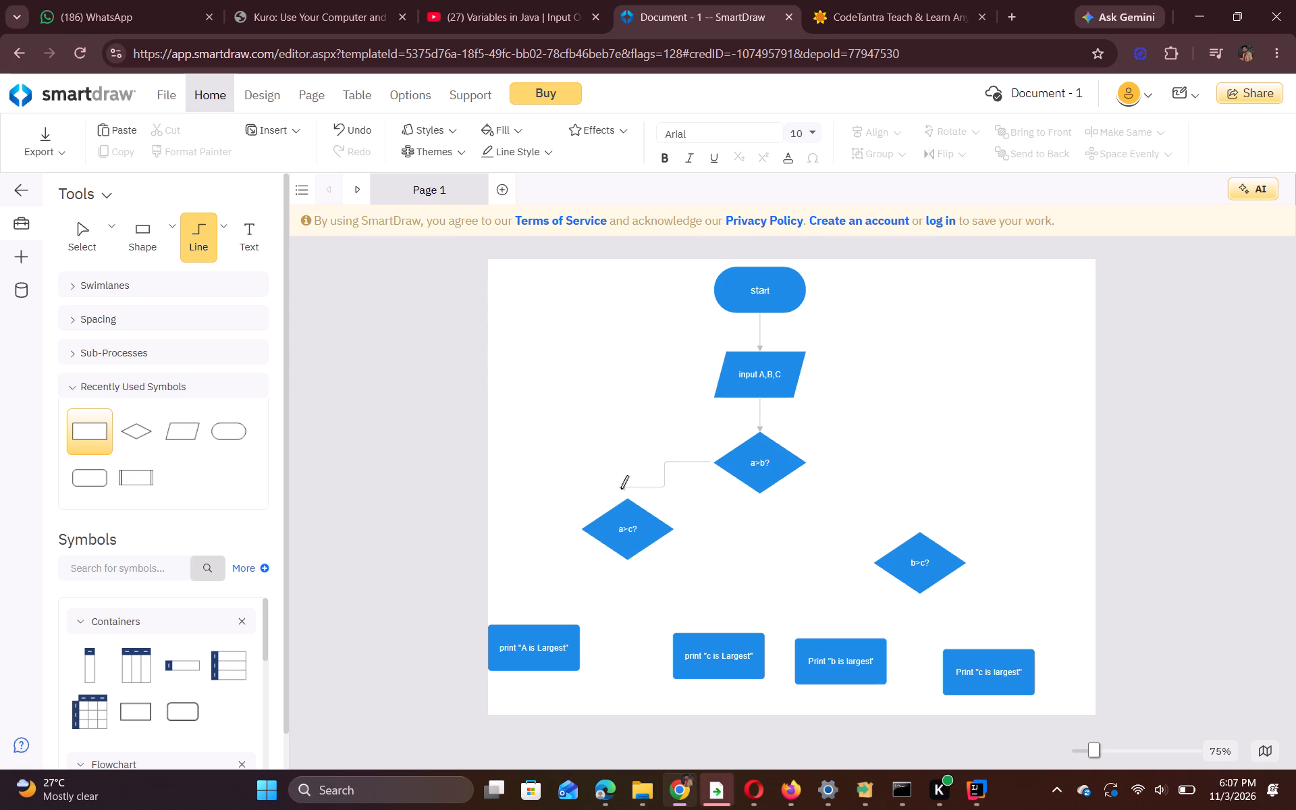
pyautogui.moveTo(620, 489); pyautogui.dragTo(628, 498)
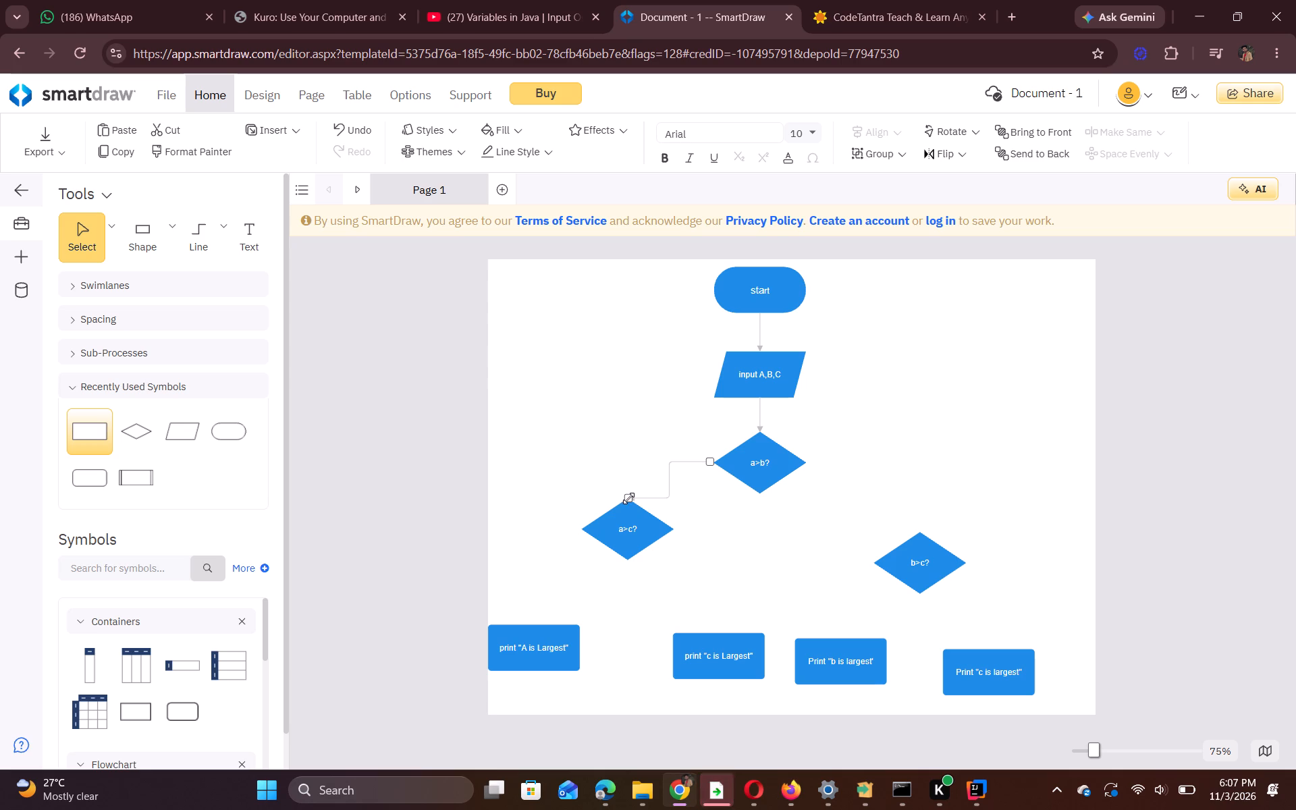
pyautogui.moveTo(629, 498); pyautogui.dragTo(625, 497)
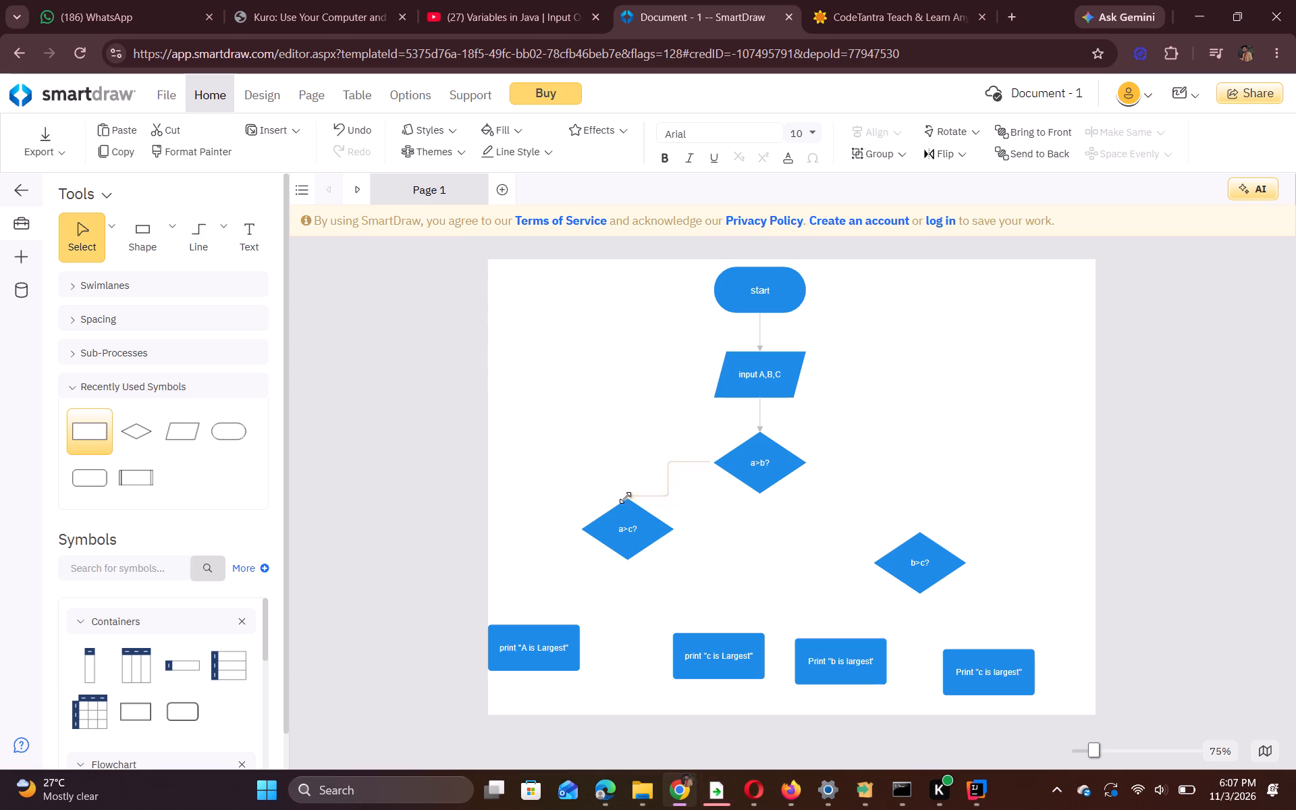
pyautogui.moveTo(625, 497); pyautogui.dragTo(624, 501)
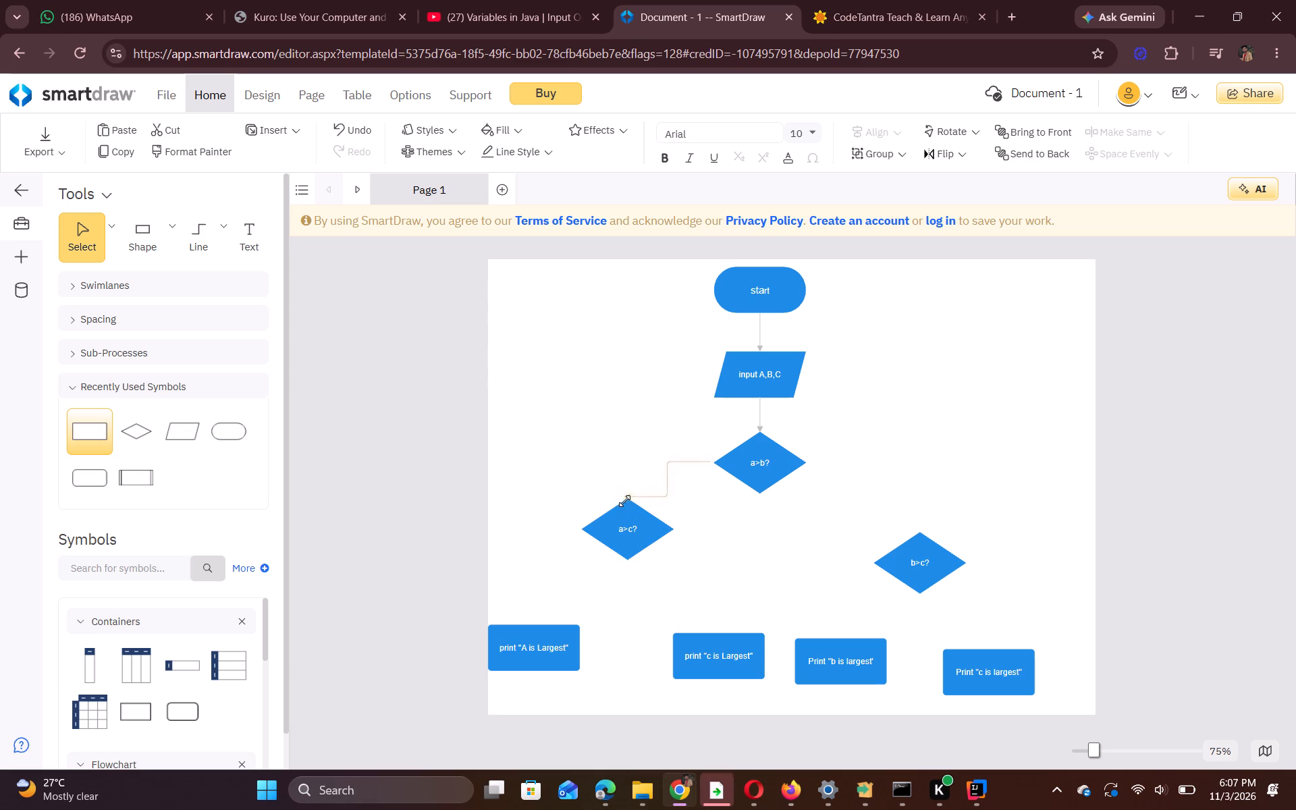
pyautogui.moveTo(624, 501); pyautogui.dragTo(626, 502)
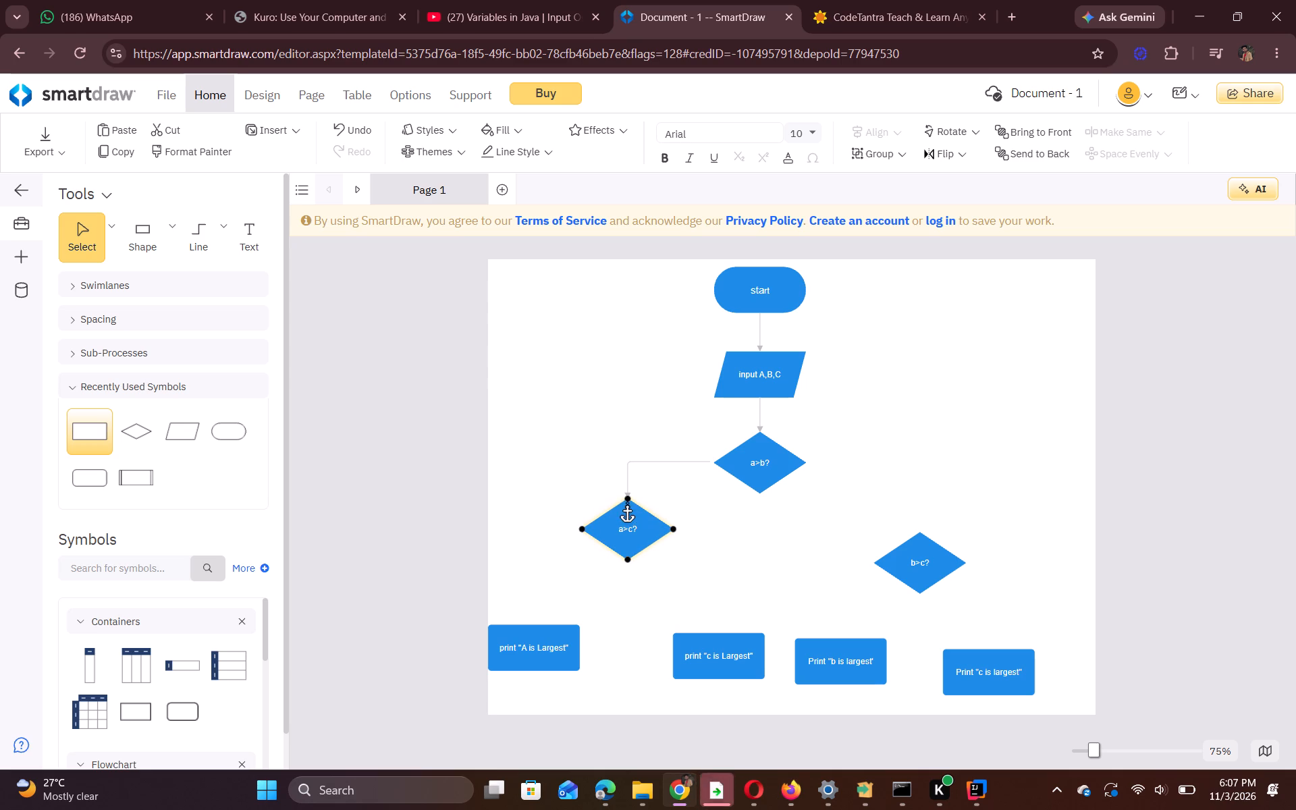
pyautogui.moveTo(626, 502); pyautogui.dragTo(628, 505)
pyautogui.click(371, 399)
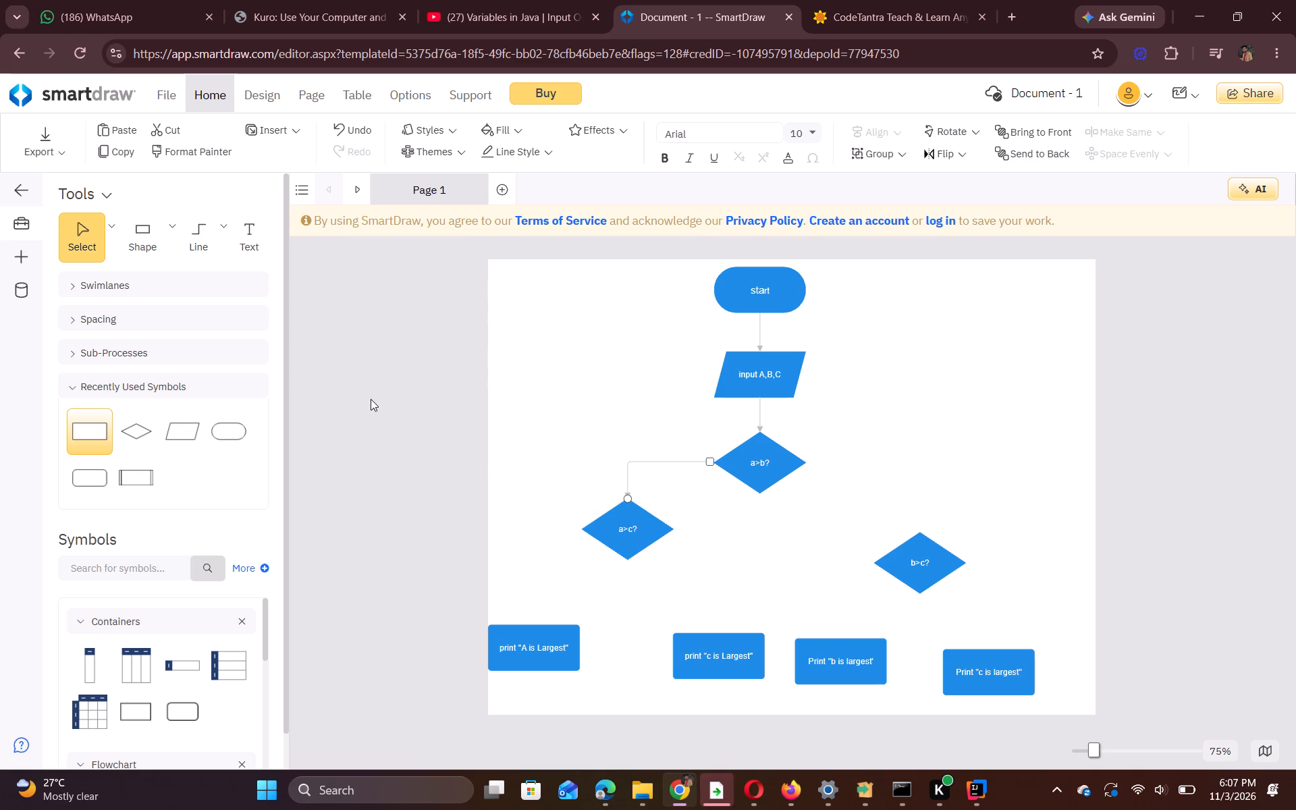
pyautogui.click(570, 444)
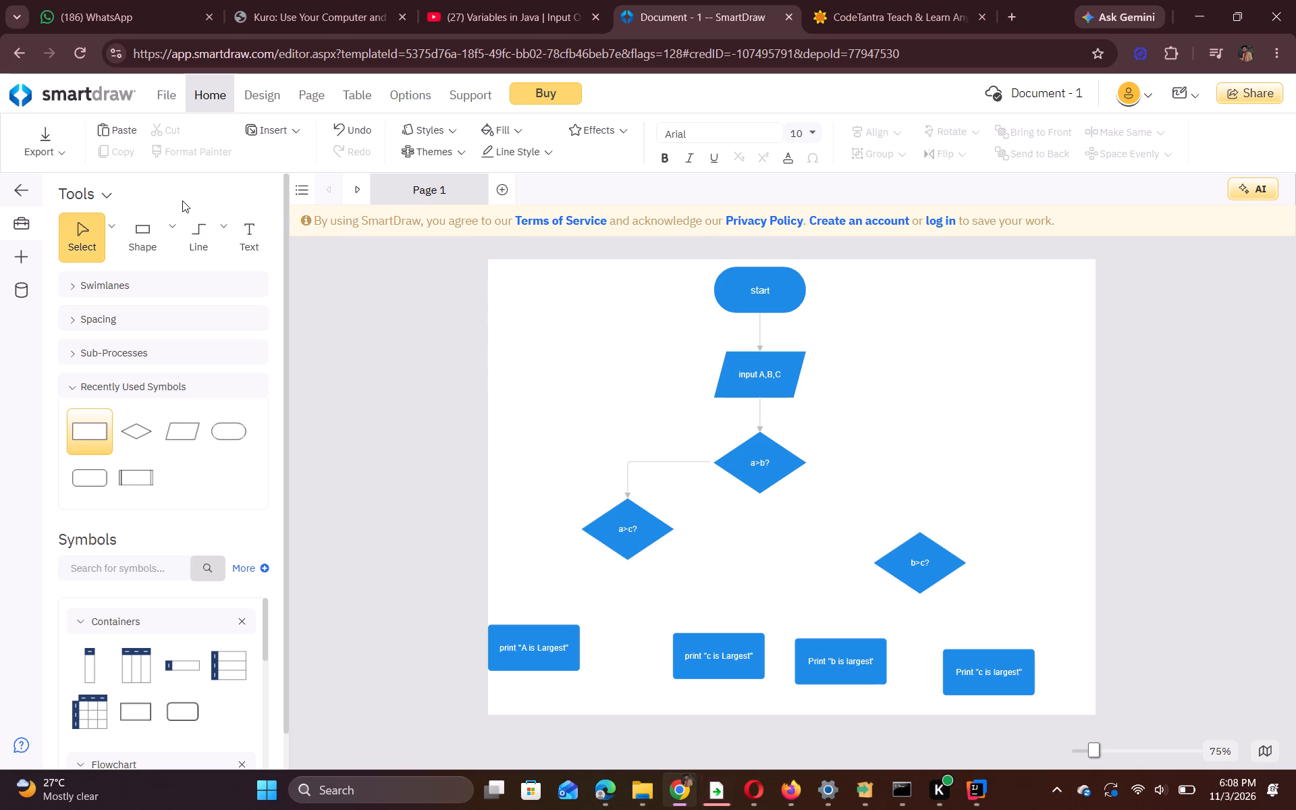
# Draw a connector line from the right corner of the a>b? diamond to the top of the b>c? diamond.
pyautogui.moveTo(187, 230); pyautogui.dragTo(830, 432)
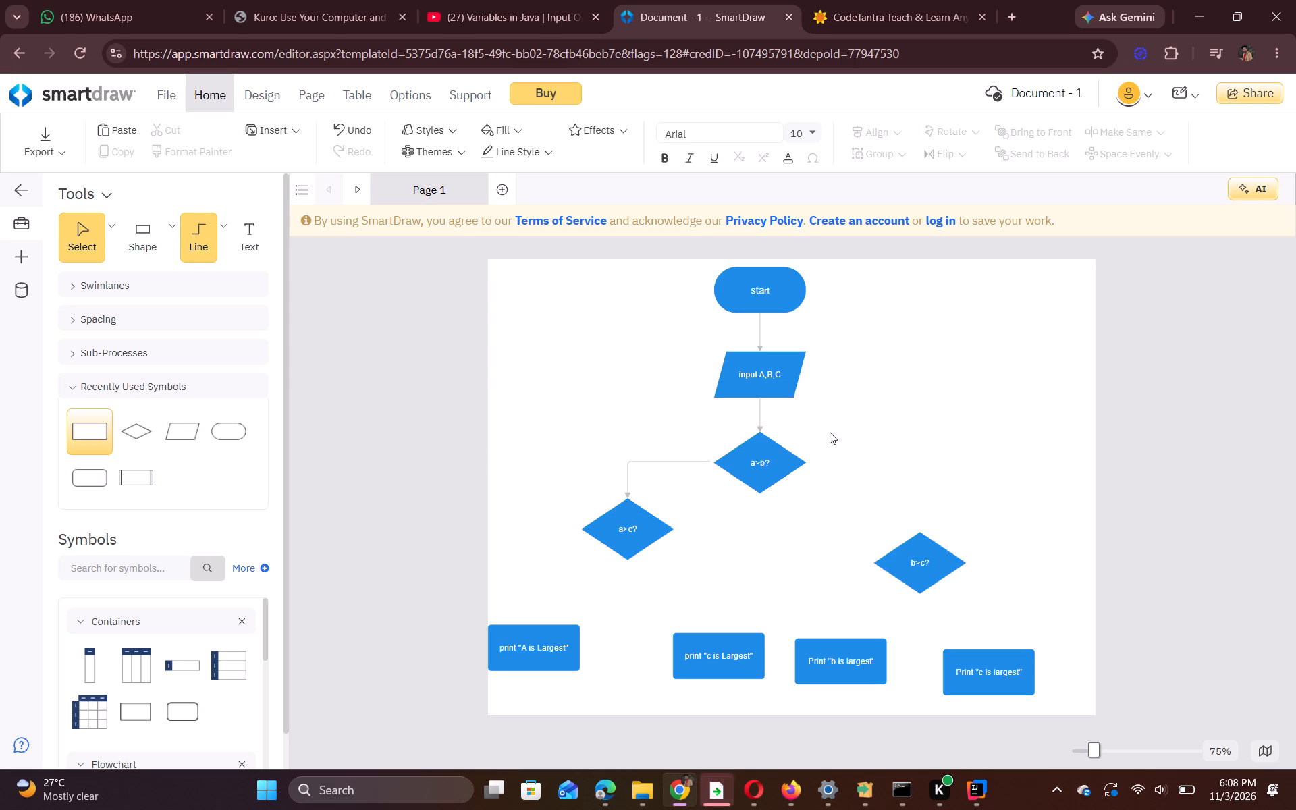
pyautogui.moveTo(830, 432); pyautogui.dragTo(821, 437)
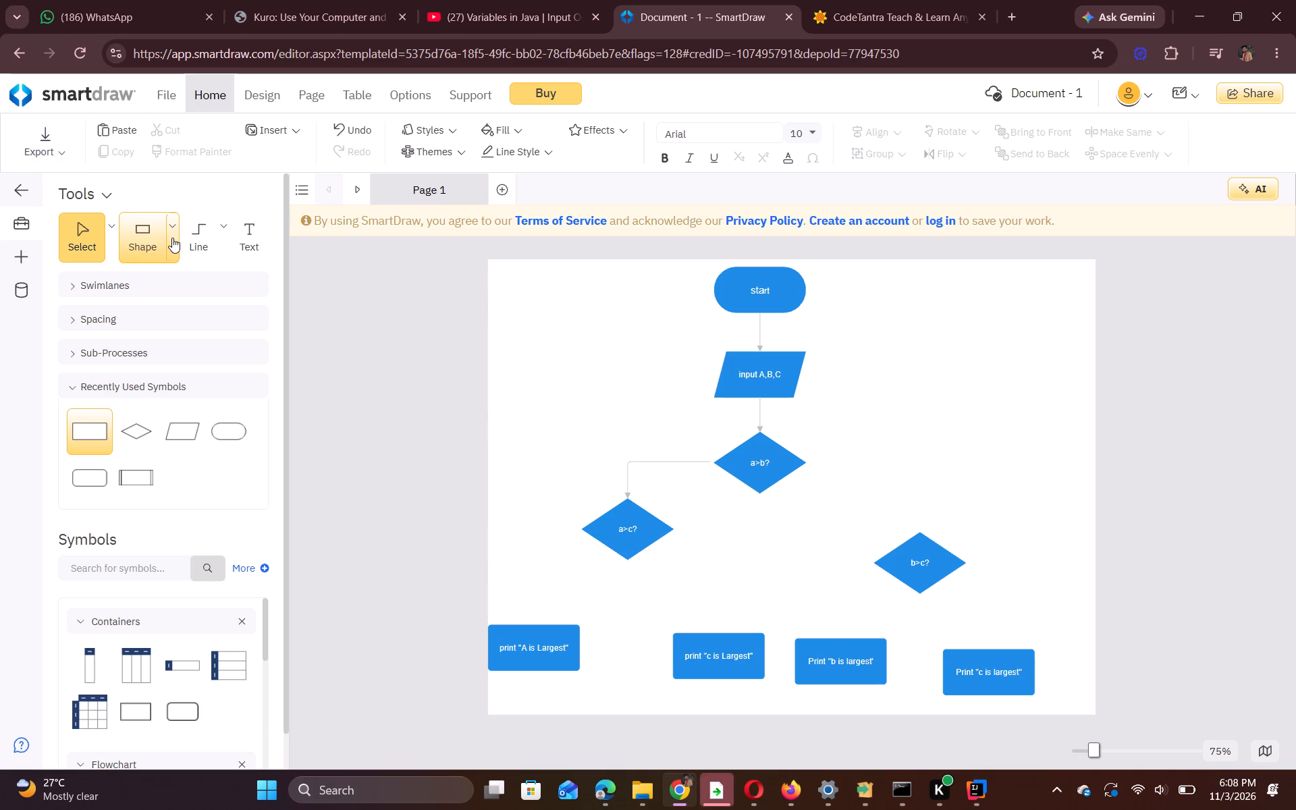
pyautogui.click(206, 223)
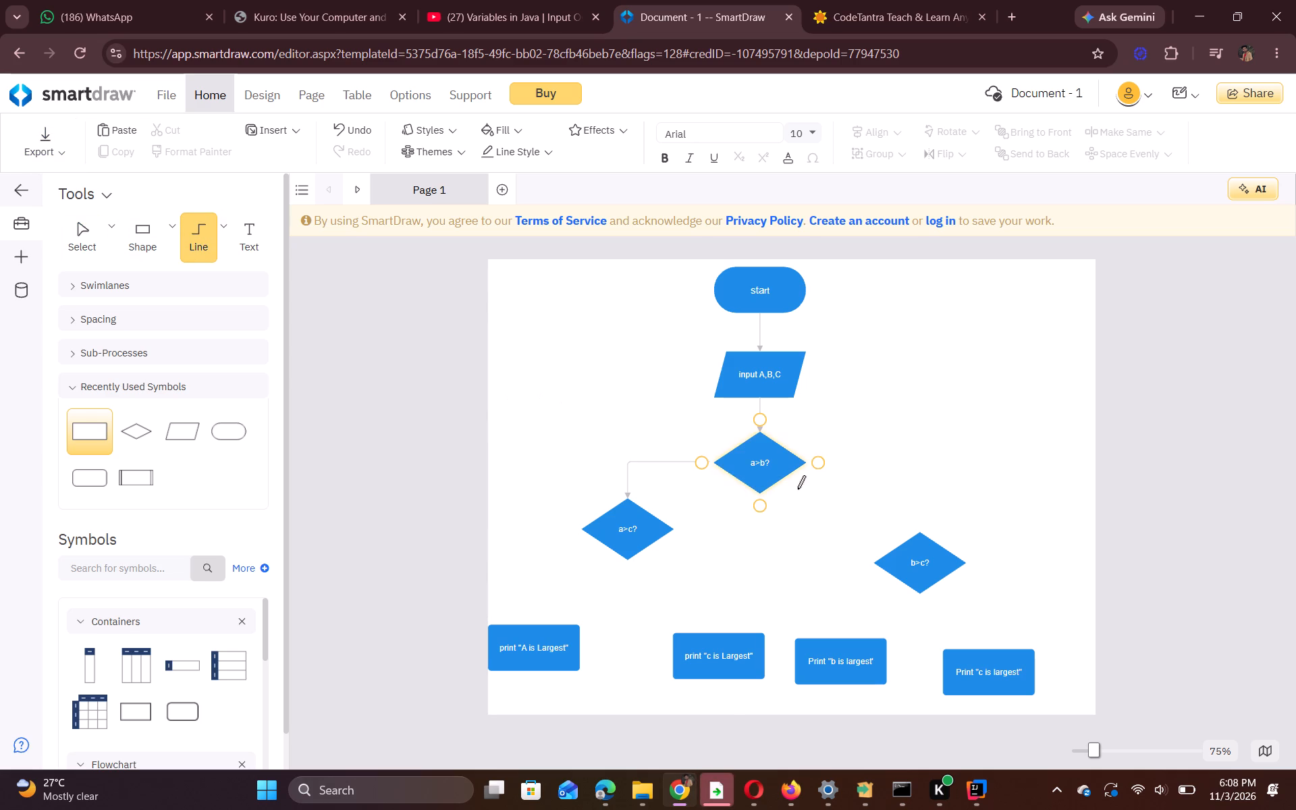
pyautogui.moveTo(804, 463); pyautogui.dragTo(909, 489)
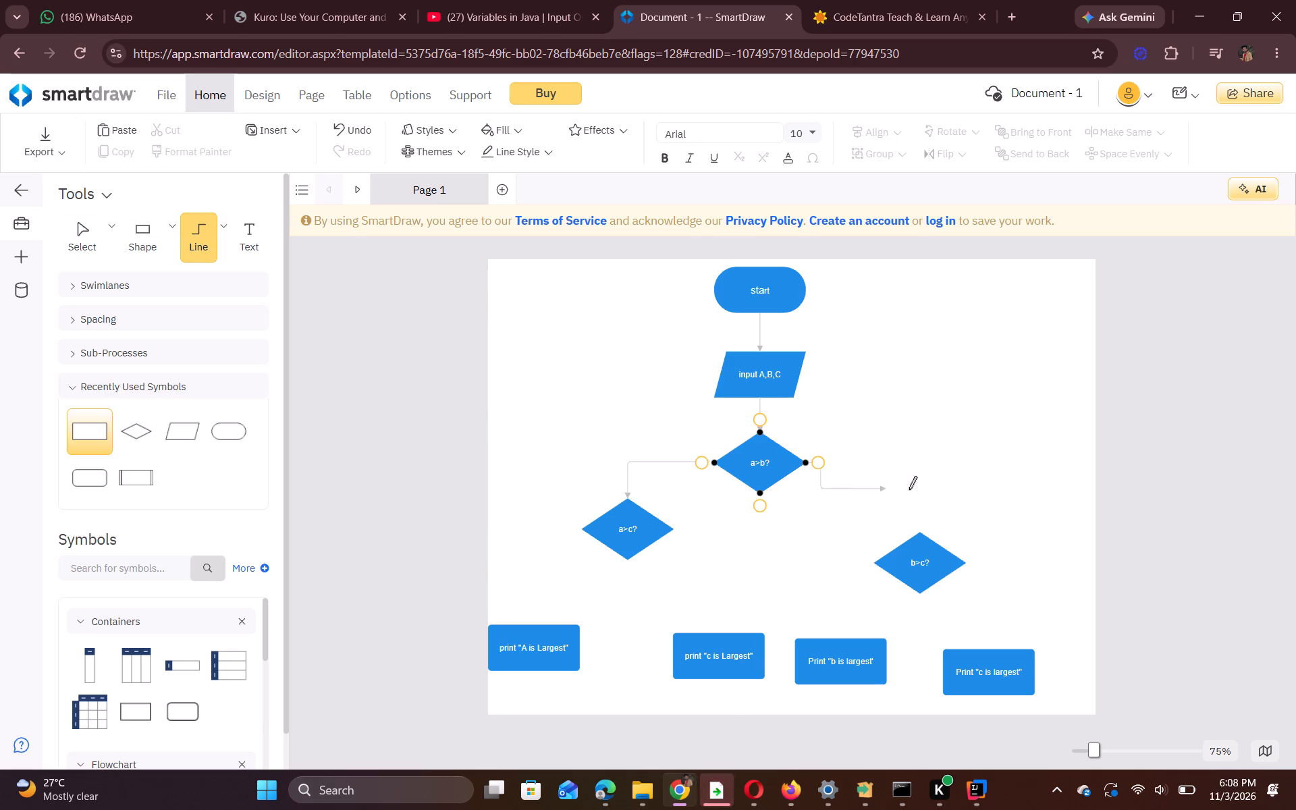
pyautogui.moveTo(909, 489); pyautogui.dragTo(921, 535)
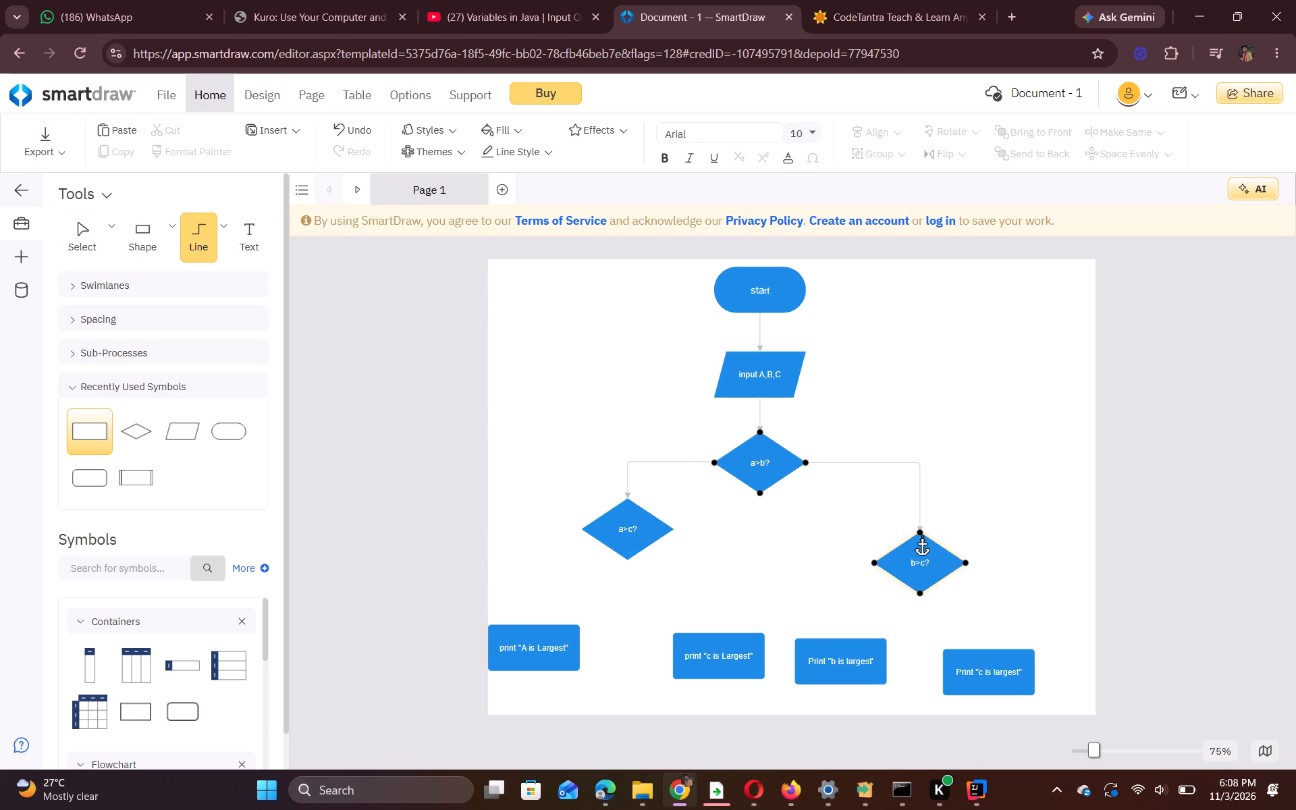
pyautogui.moveTo(921, 535); pyautogui.dragTo(921, 535)
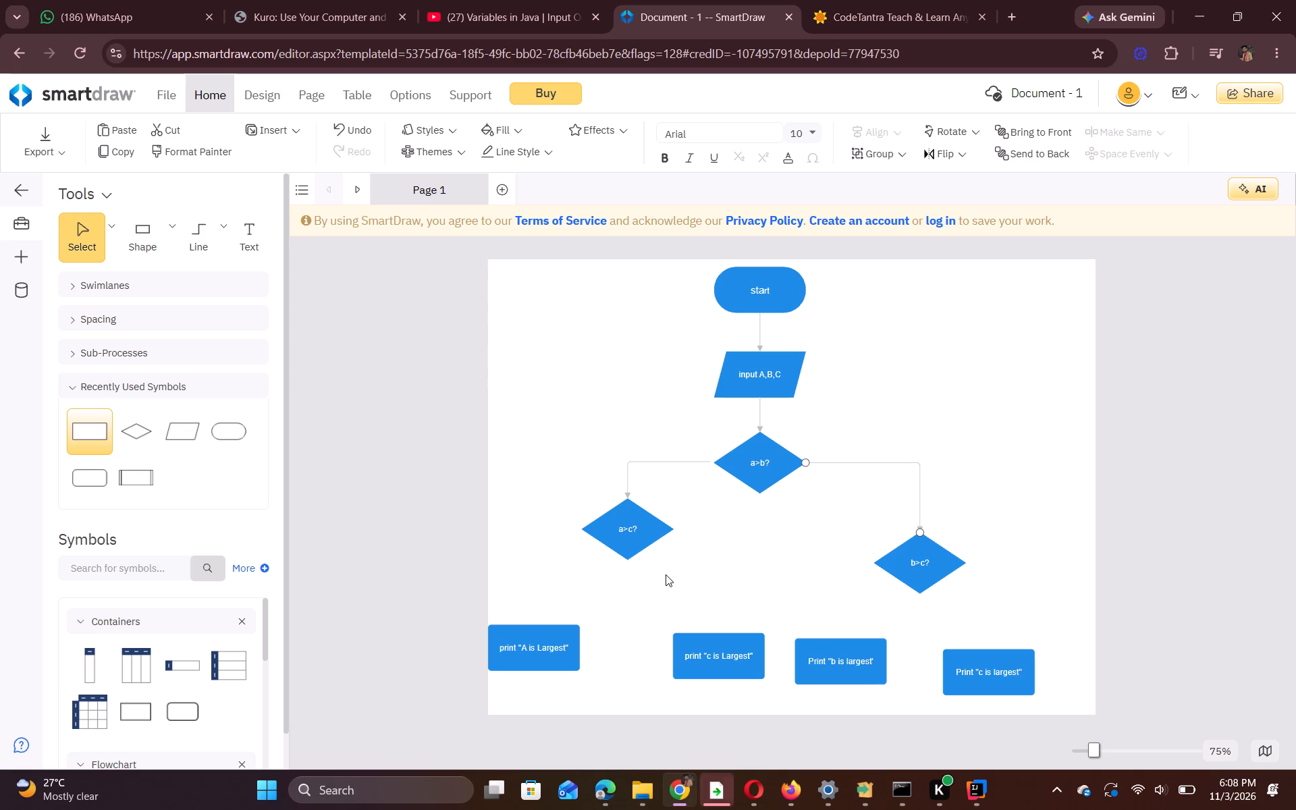
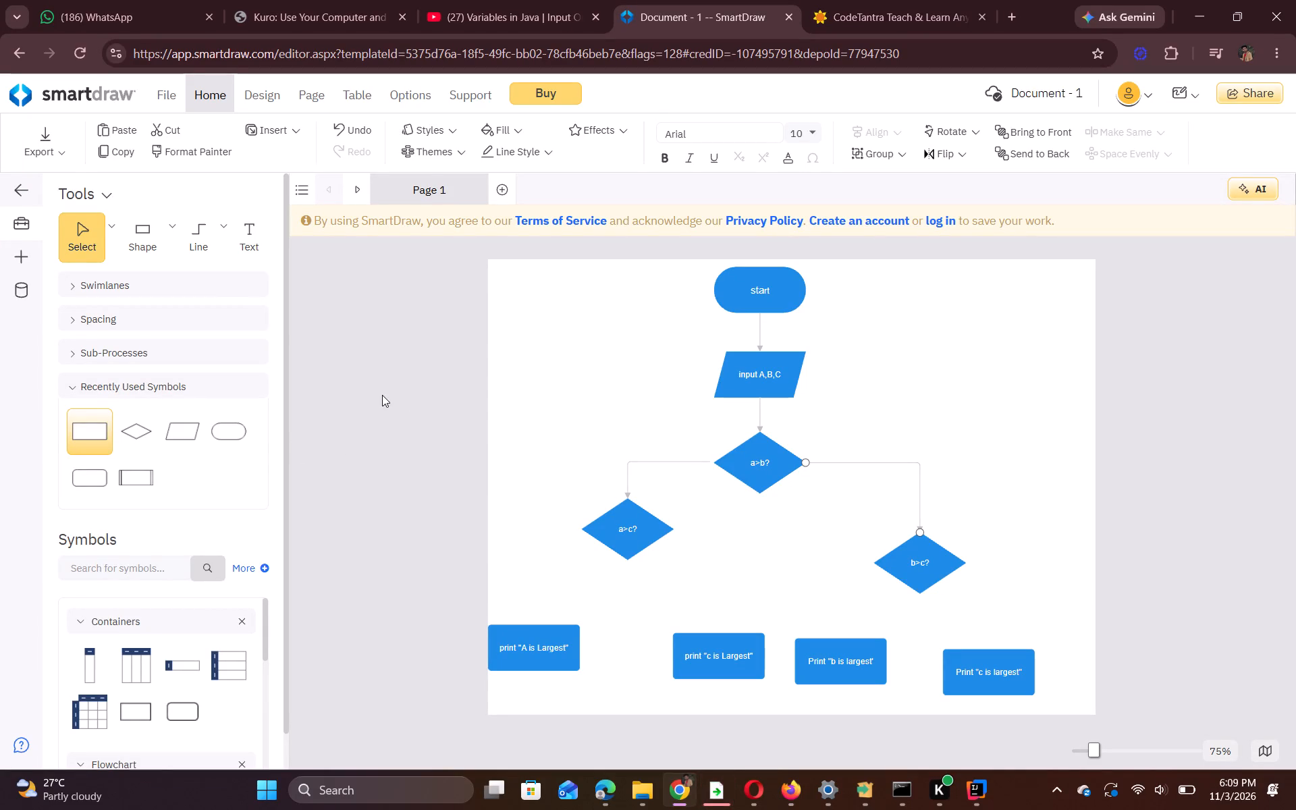
# Draw a connector line from the left corner of the a>c? diamond to the top of the print "A is Largest" box.
pyautogui.click(198, 240)
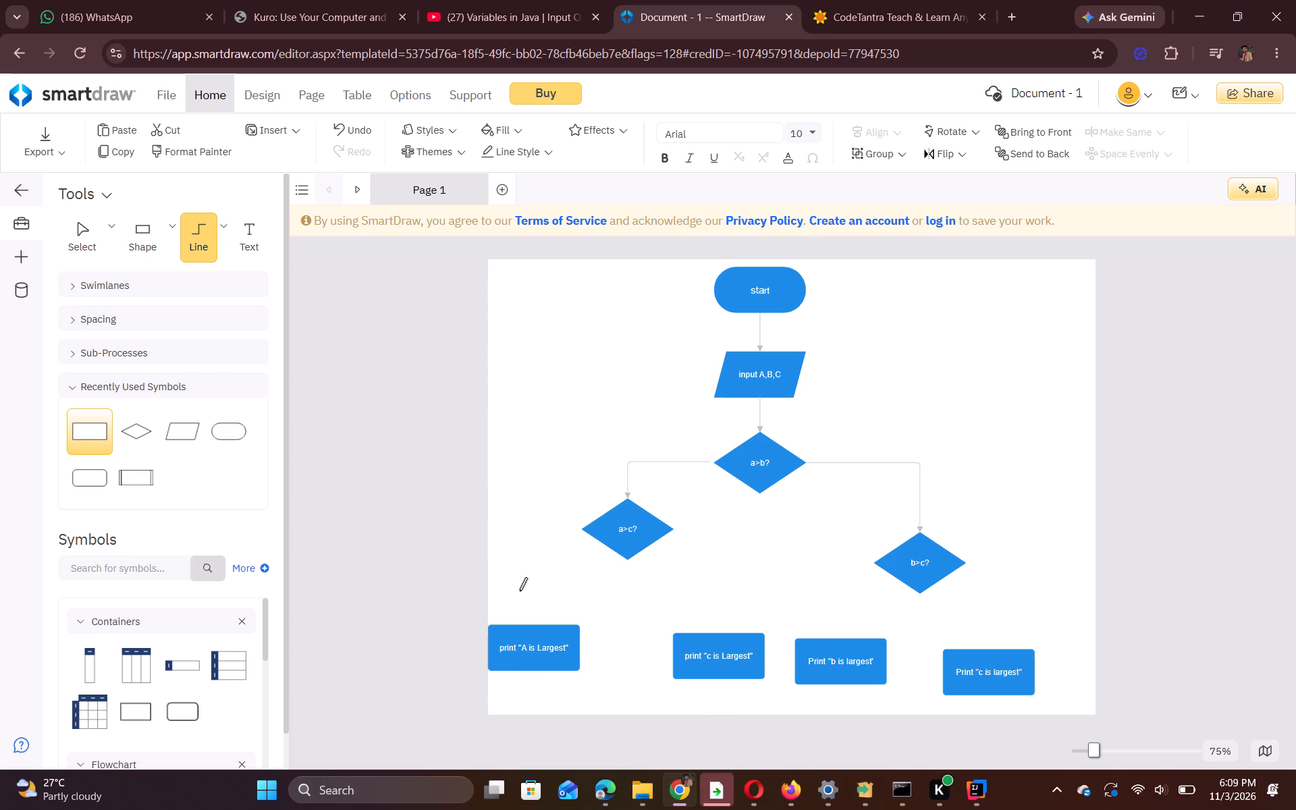
pyautogui.moveTo(581, 531); pyautogui.dragTo(547, 522)
pyautogui.moveTo(547, 522); pyautogui.dragTo(544, 627)
# Draw a connector line from the right corner of the a>c? diamond to the top of the print "c is Largest" box.
pyautogui.click(210, 230)
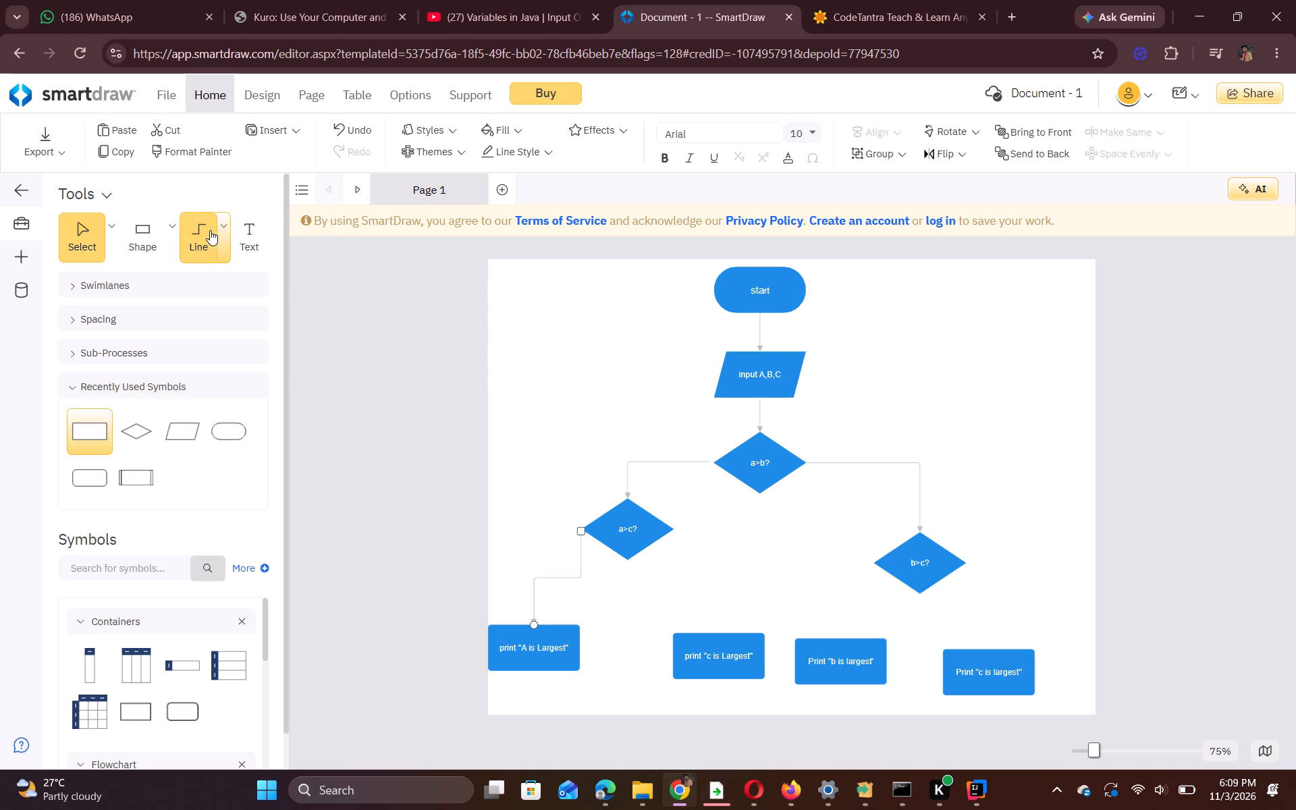
pyautogui.moveTo(673, 530); pyautogui.dragTo(728, 632)
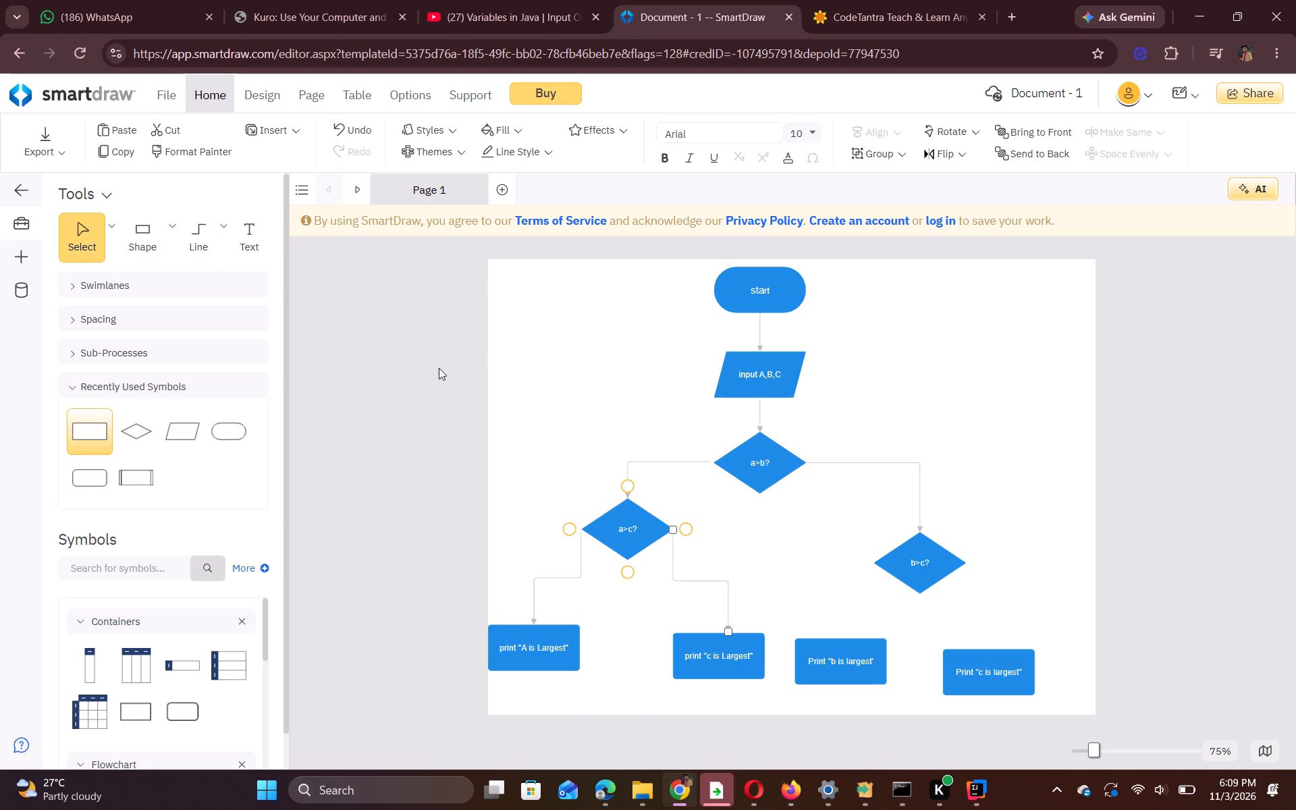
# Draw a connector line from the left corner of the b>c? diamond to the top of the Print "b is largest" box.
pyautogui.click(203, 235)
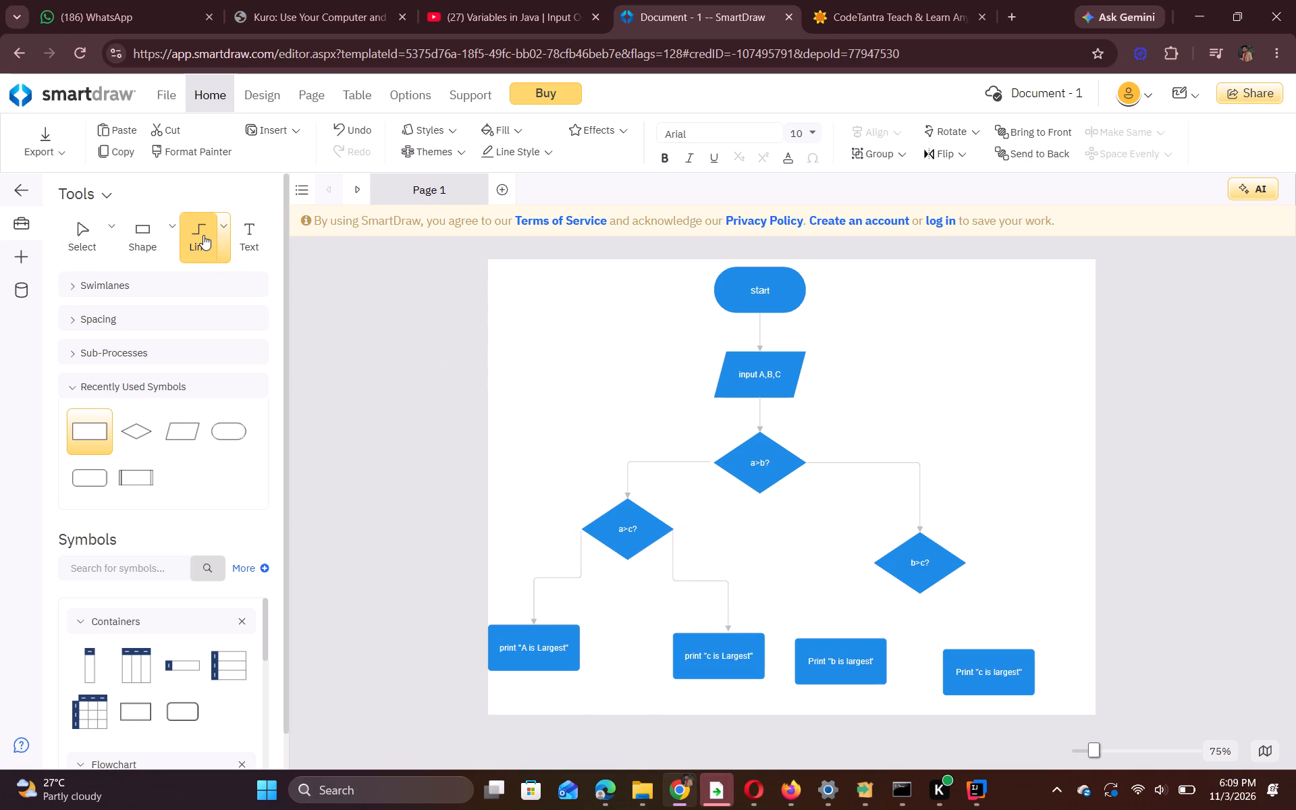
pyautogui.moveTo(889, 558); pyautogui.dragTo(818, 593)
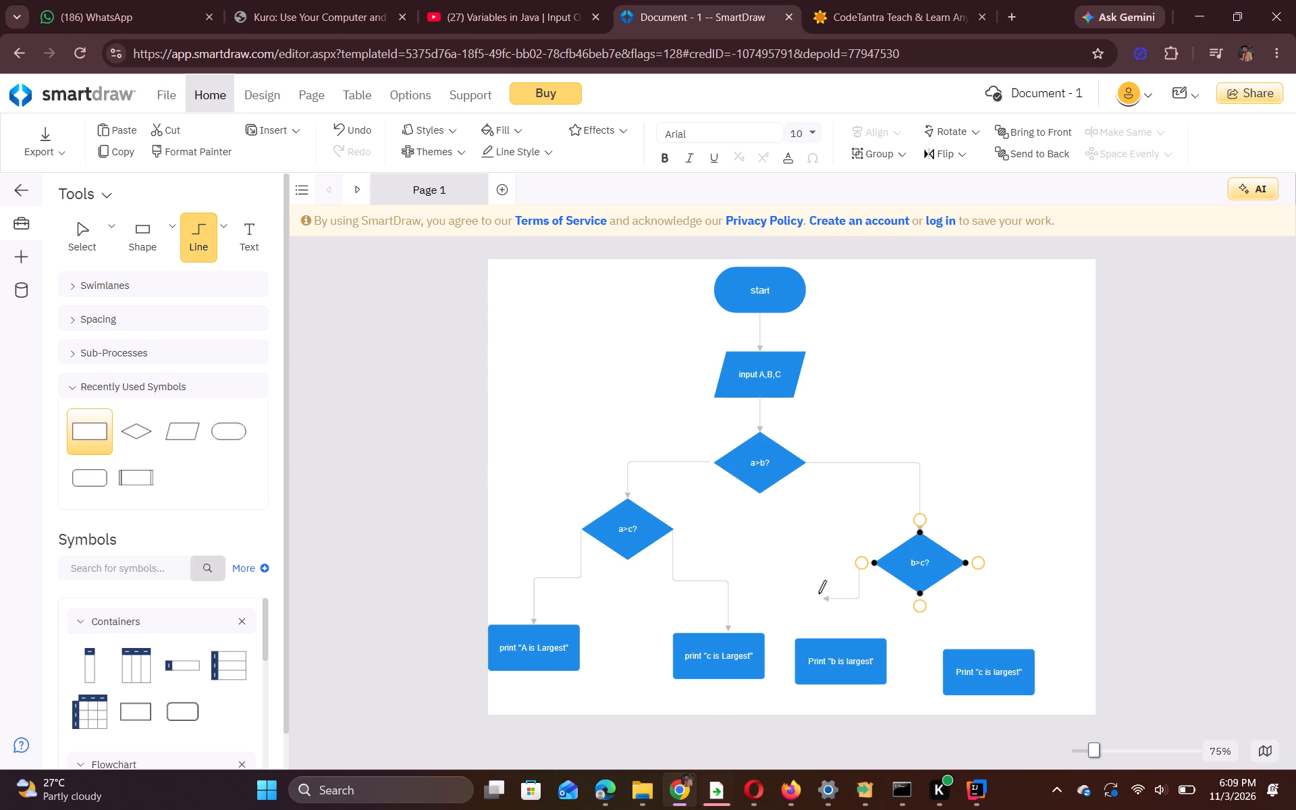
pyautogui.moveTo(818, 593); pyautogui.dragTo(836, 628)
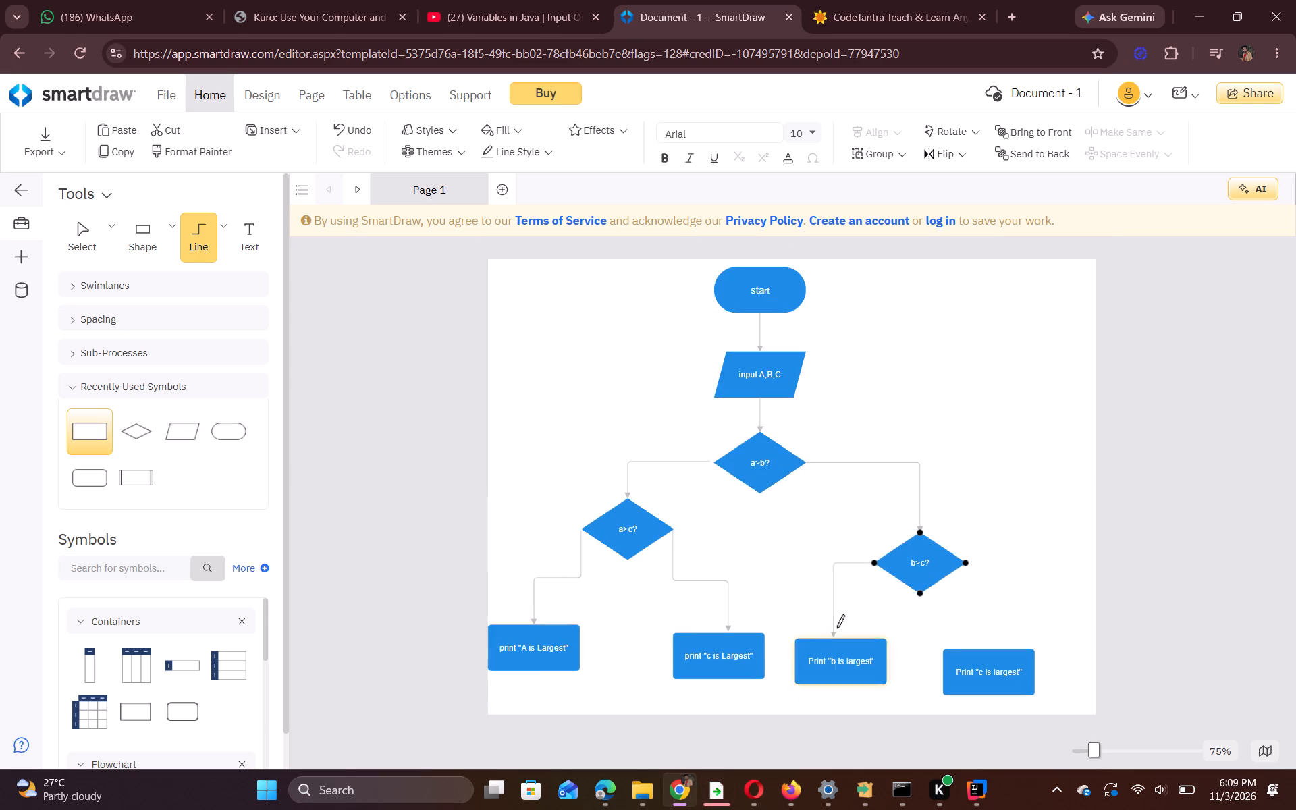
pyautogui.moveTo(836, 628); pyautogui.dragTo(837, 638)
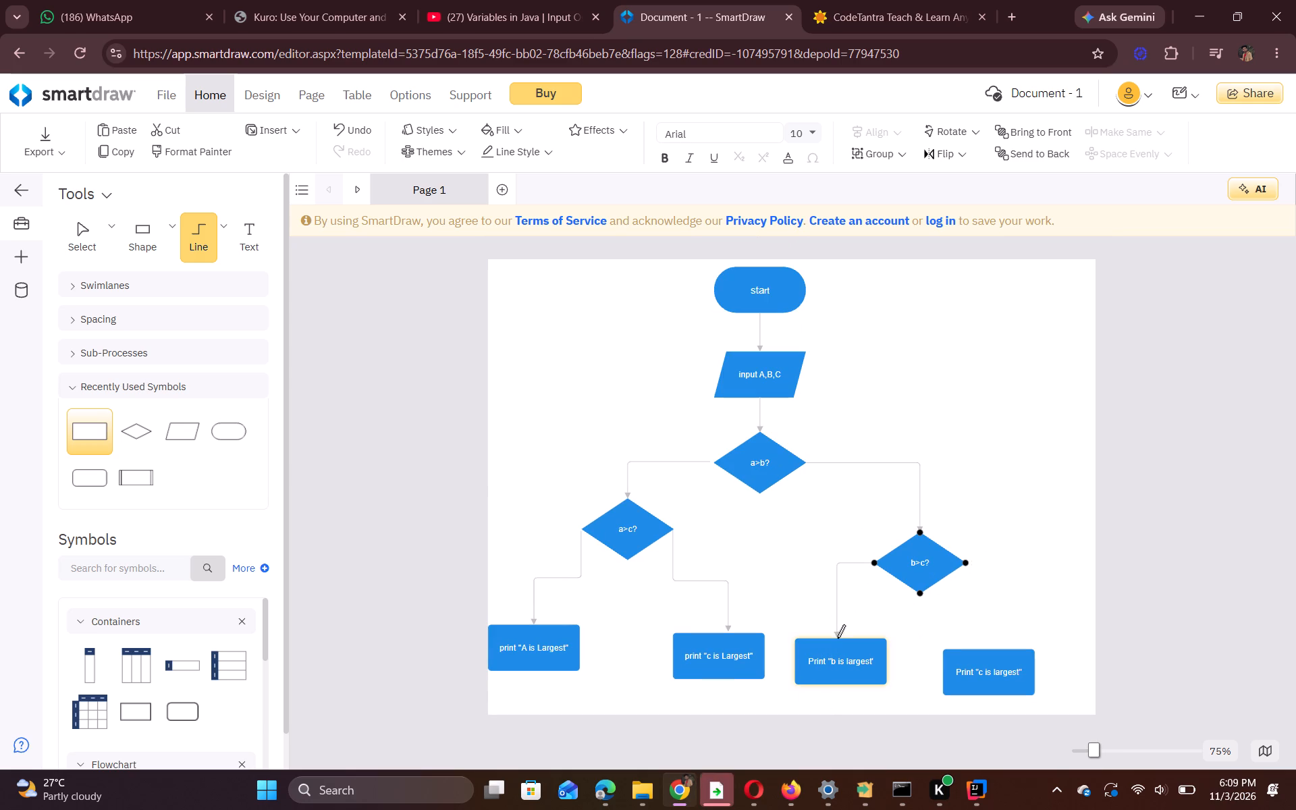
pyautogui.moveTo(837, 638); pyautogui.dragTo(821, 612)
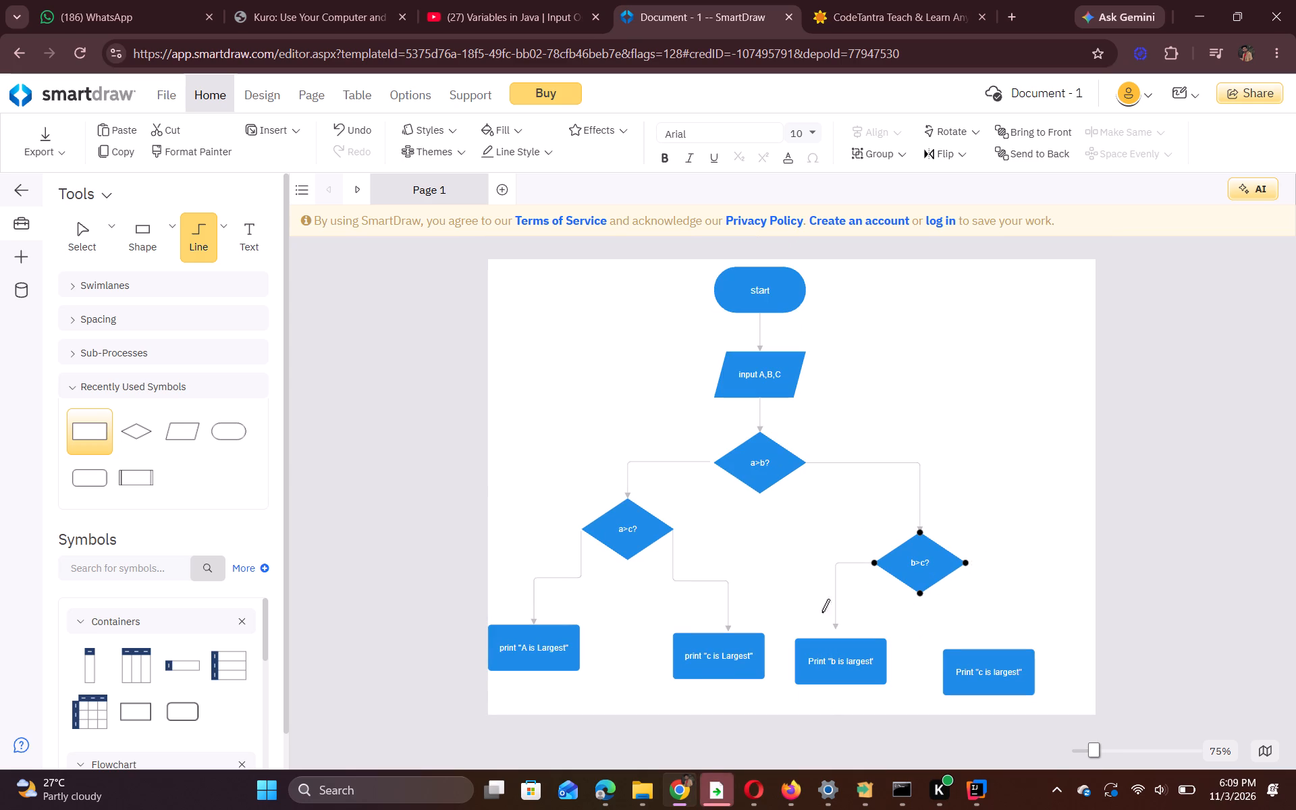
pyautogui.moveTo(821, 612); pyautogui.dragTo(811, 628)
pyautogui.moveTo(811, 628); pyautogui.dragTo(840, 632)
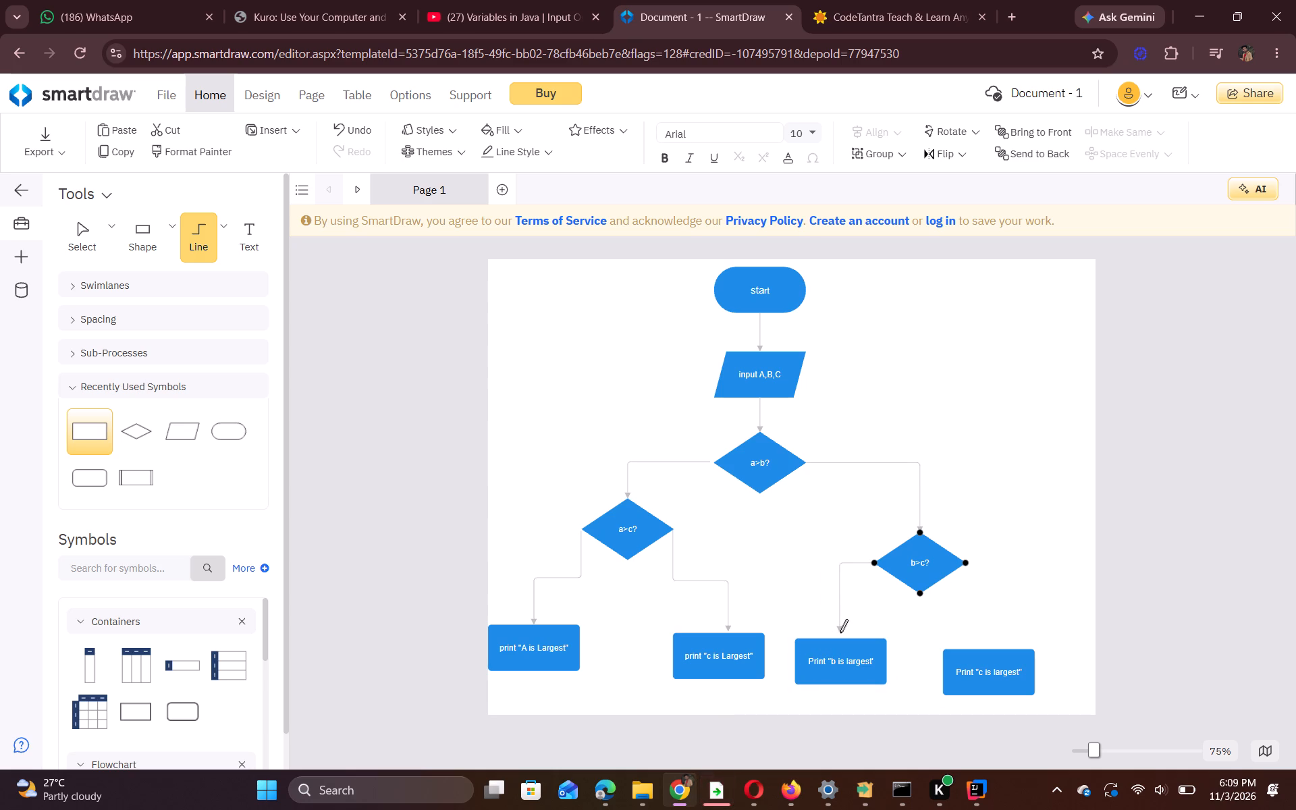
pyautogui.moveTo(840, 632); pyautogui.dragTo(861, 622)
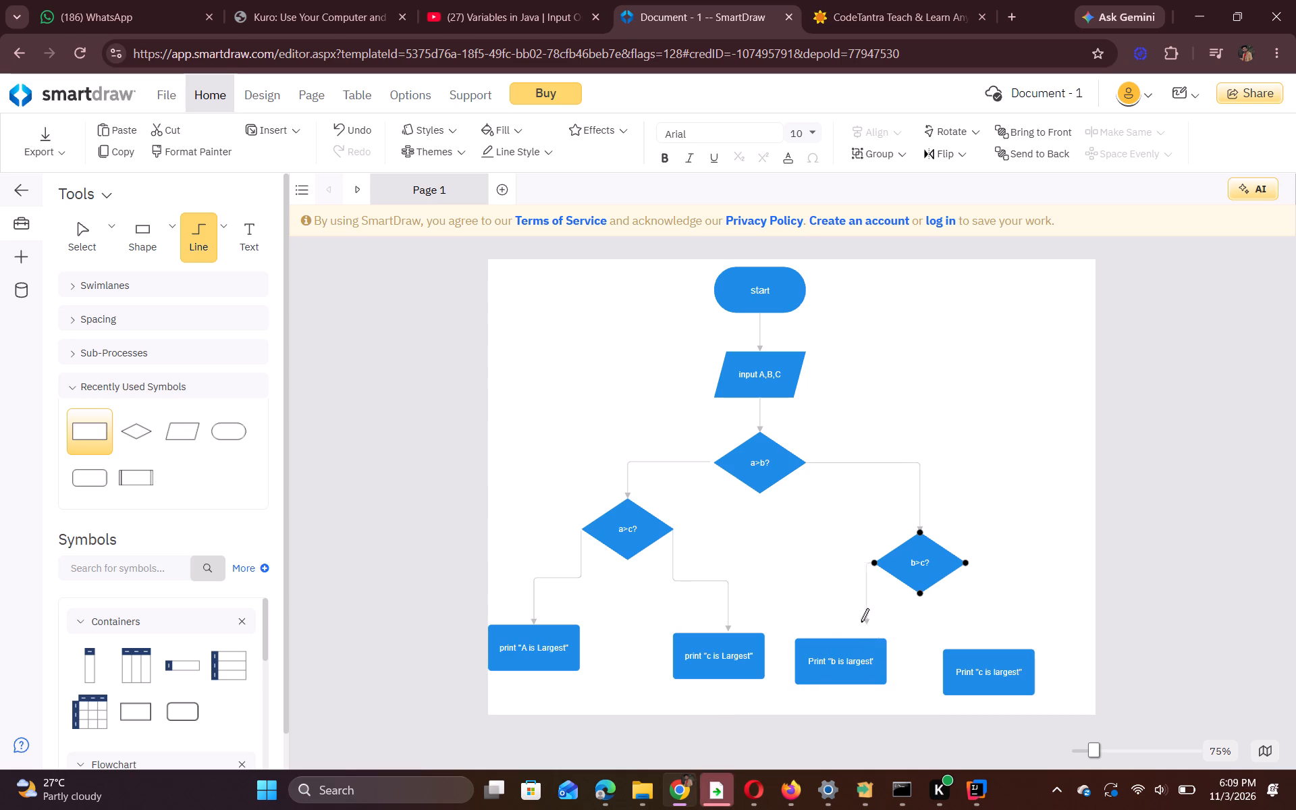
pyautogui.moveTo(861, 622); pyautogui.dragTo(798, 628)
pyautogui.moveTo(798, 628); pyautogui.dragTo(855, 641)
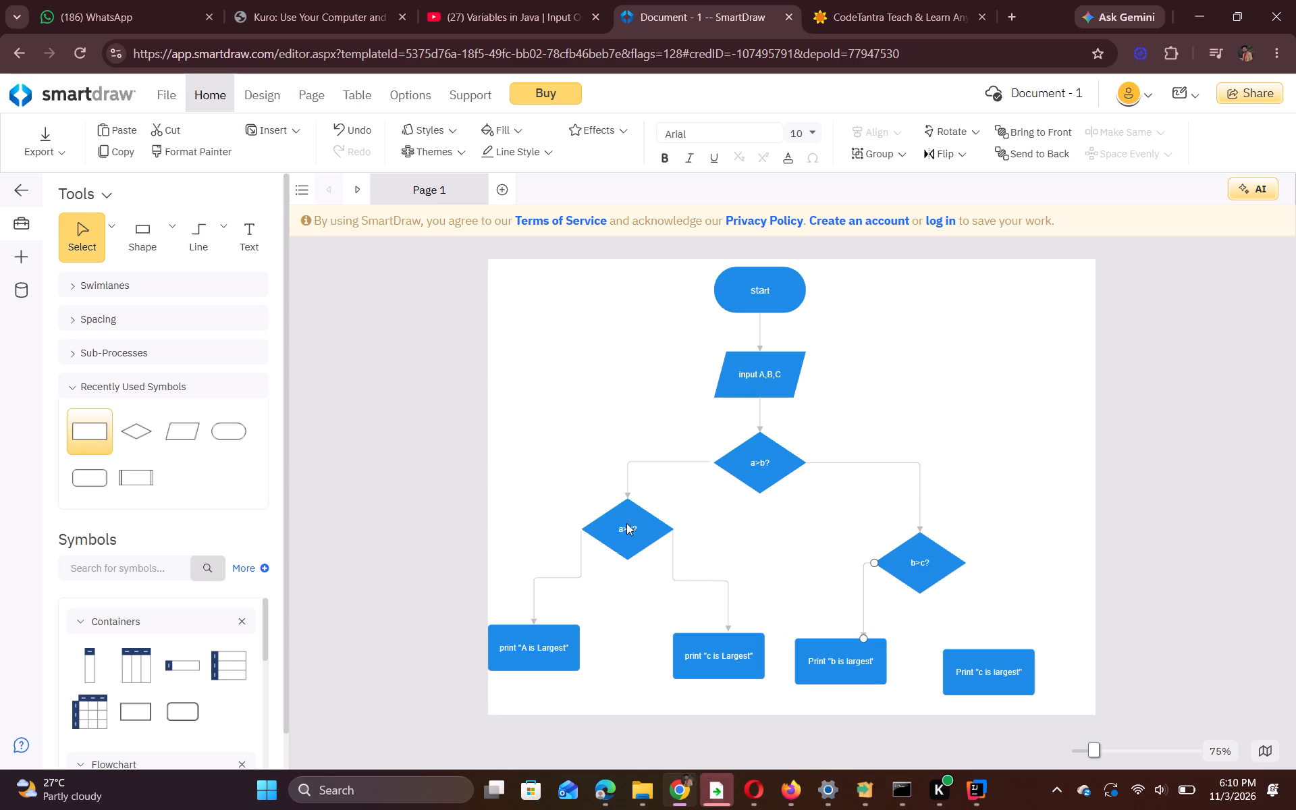
# Draw a connector line from the right corner of the b>c? diamond to the top of the Print "c is largest" box.
pyautogui.click(202, 246)
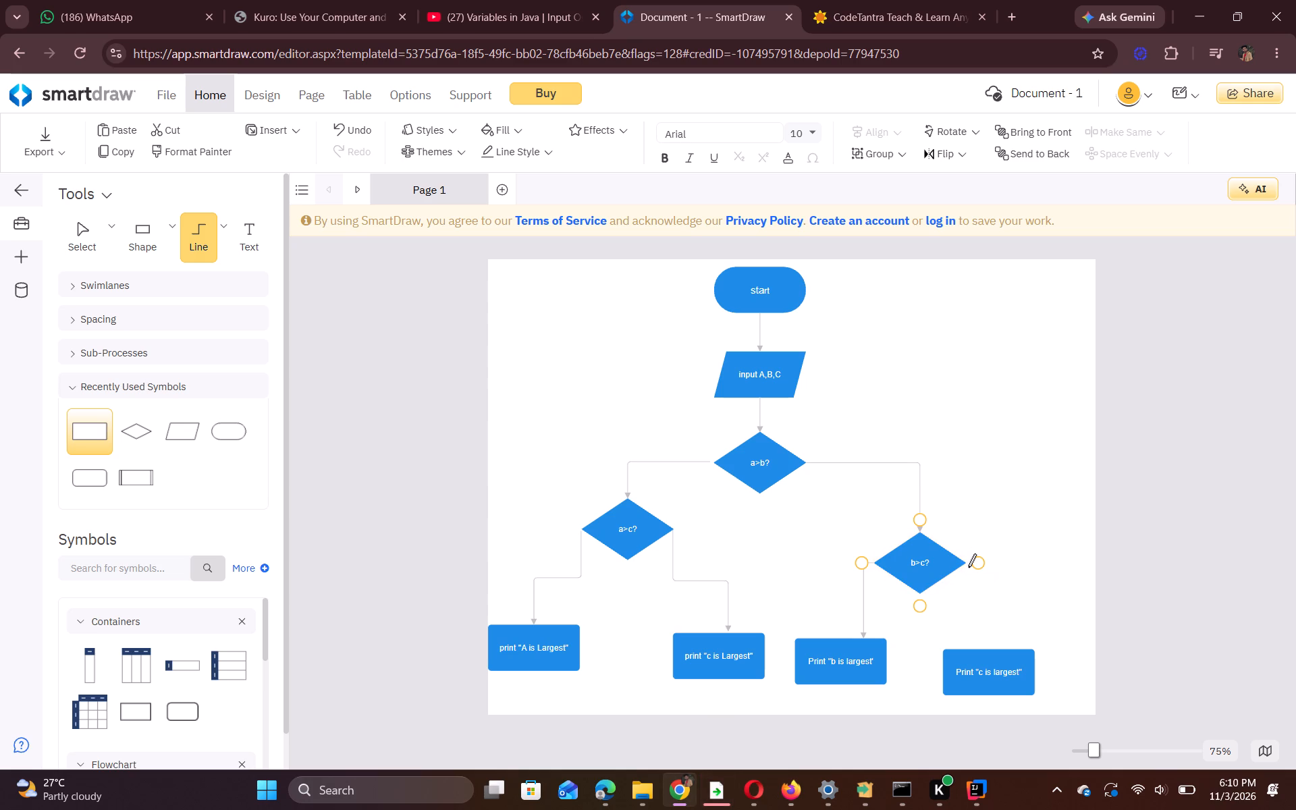
pyautogui.moveTo(965, 563); pyautogui.dragTo(1004, 675)
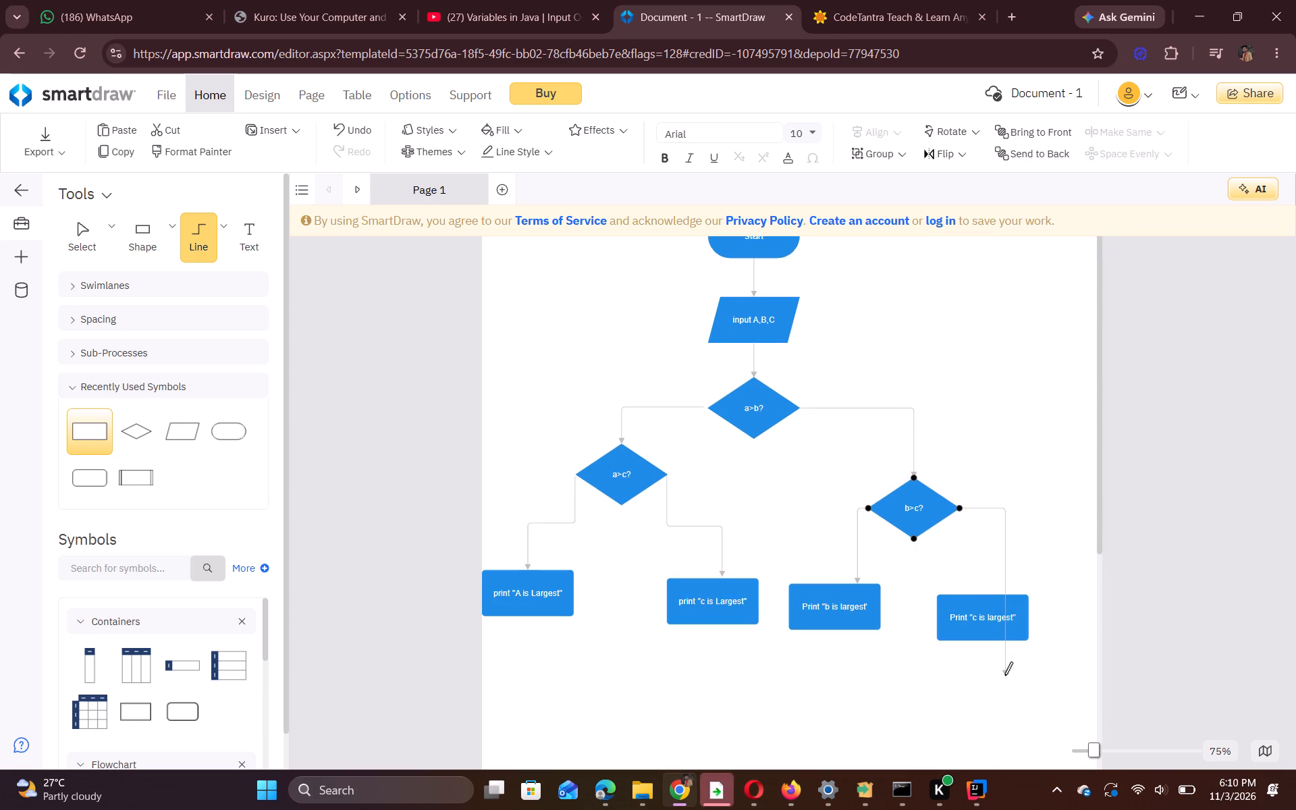
pyautogui.moveTo(1004, 675); pyautogui.dragTo(993, 651)
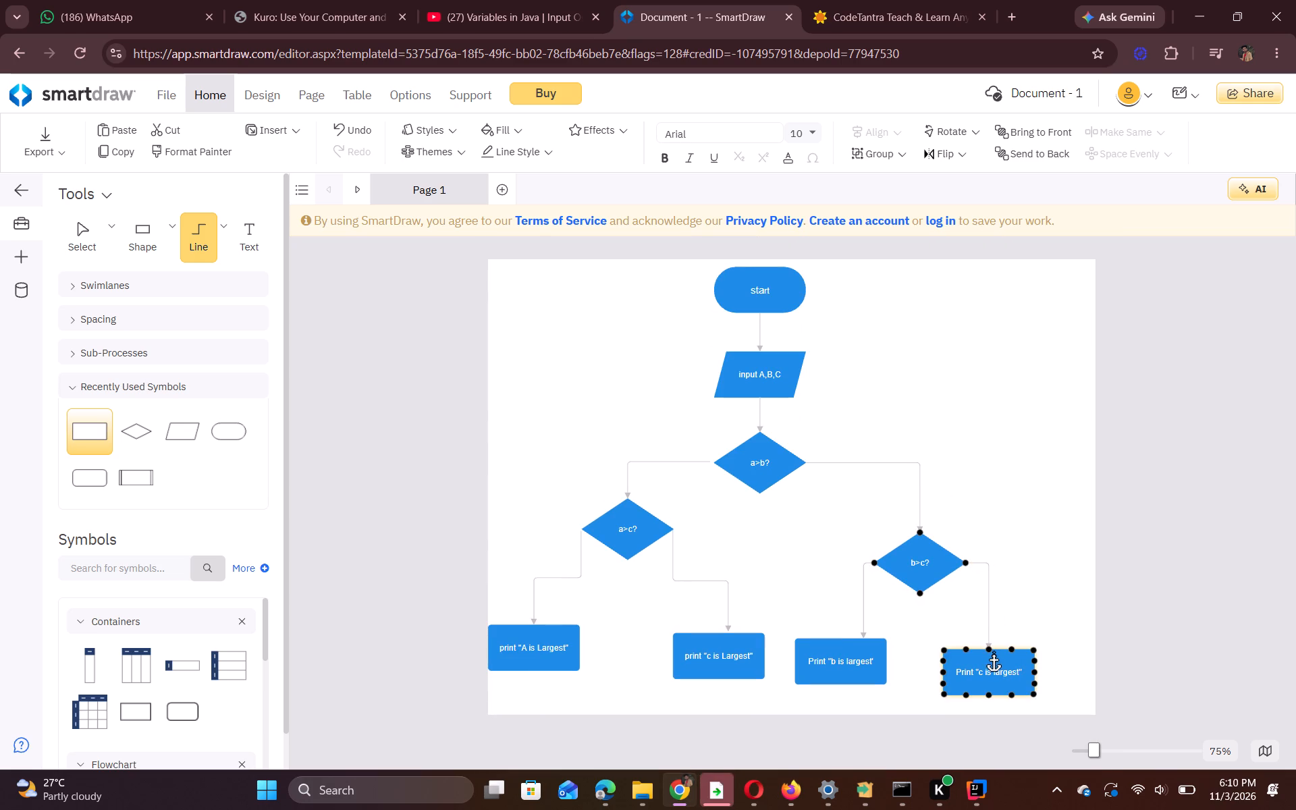
pyautogui.moveTo(993, 651); pyautogui.dragTo(993, 651)
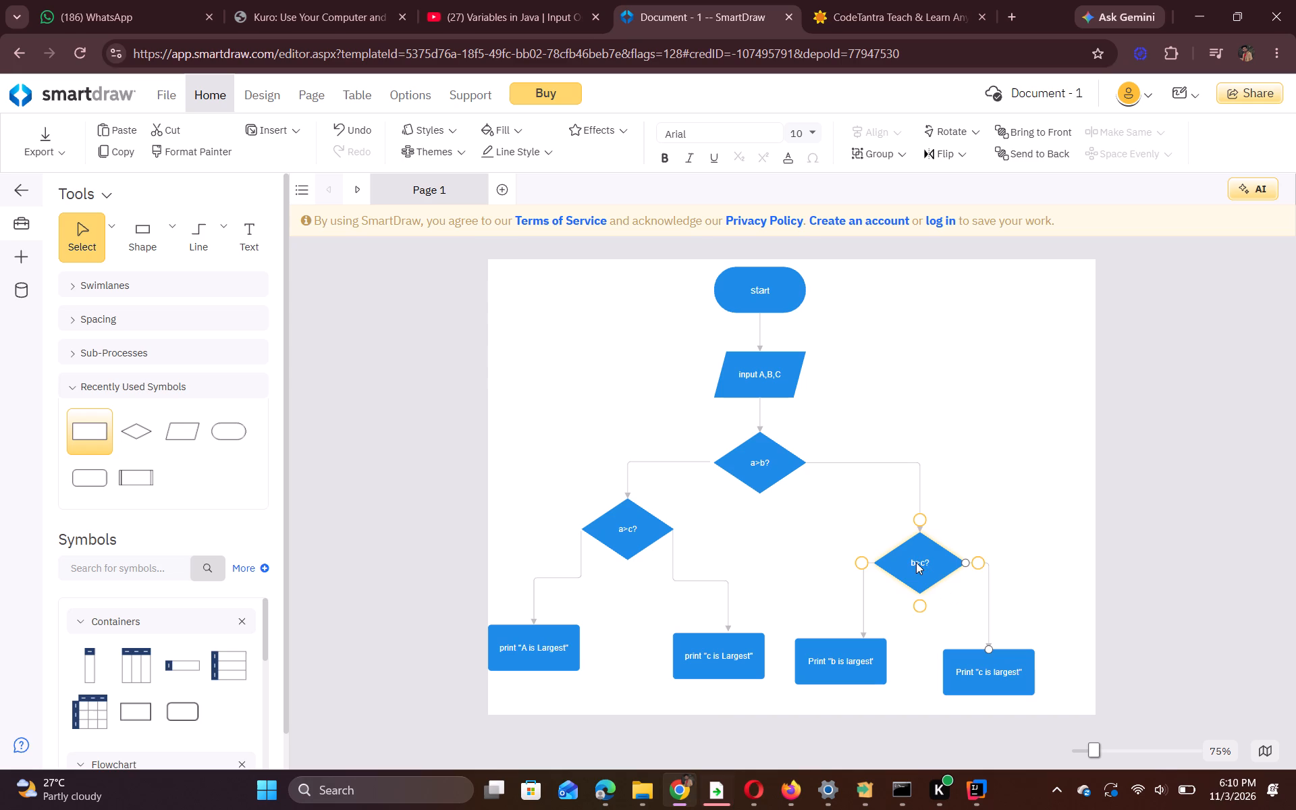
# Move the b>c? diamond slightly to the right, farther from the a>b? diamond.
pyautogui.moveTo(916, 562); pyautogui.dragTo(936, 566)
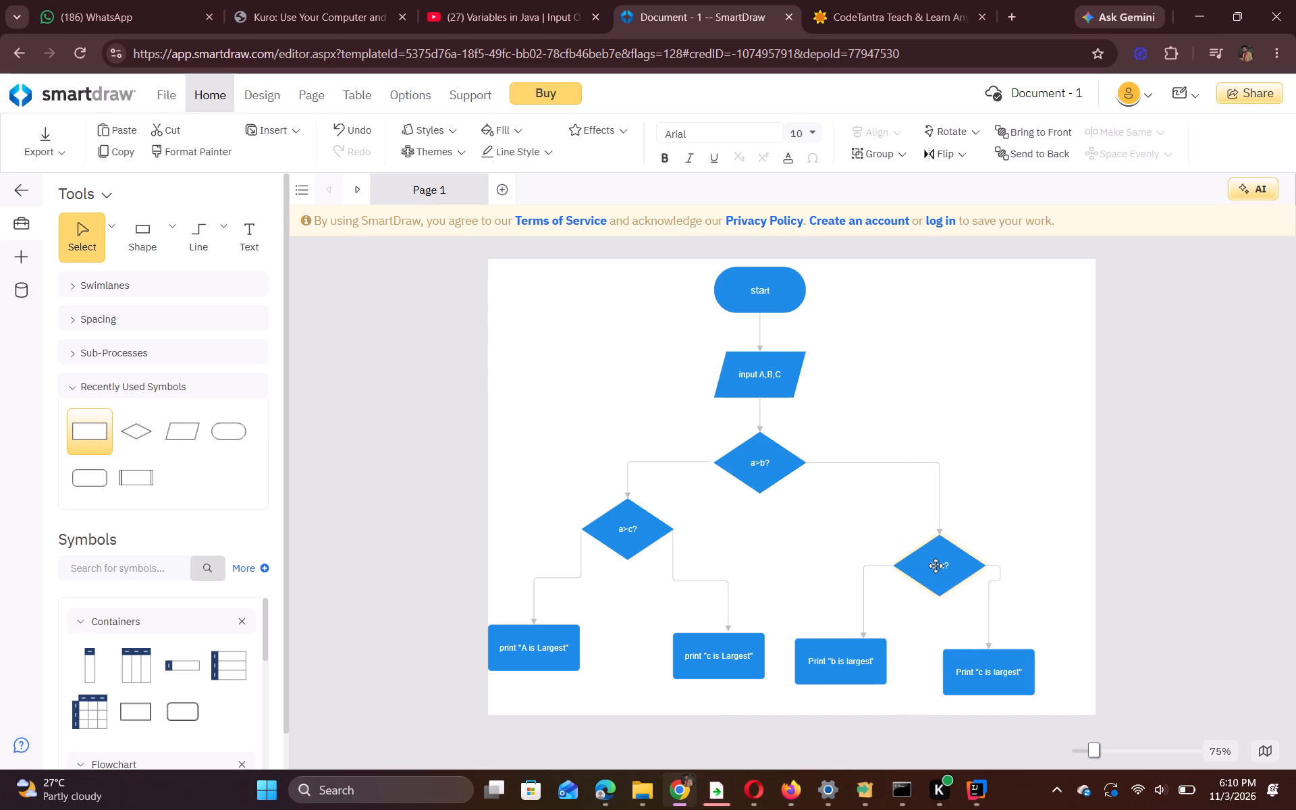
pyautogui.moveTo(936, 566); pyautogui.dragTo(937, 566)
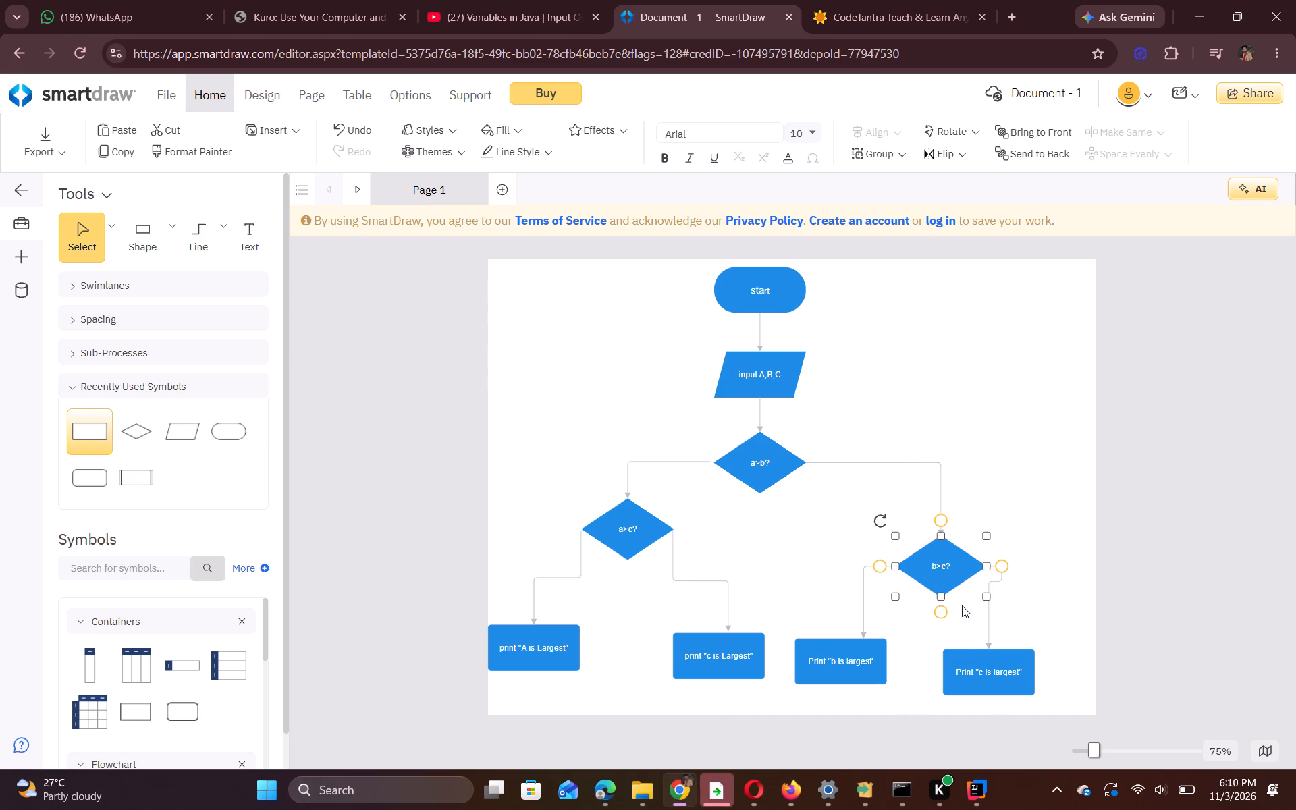
# Reposition the Print "c is largest" box just beyond the b>c? diamond's right corner so its connector drops straight down.
pyautogui.moveTo(991, 659); pyautogui.dragTo(1027, 664)
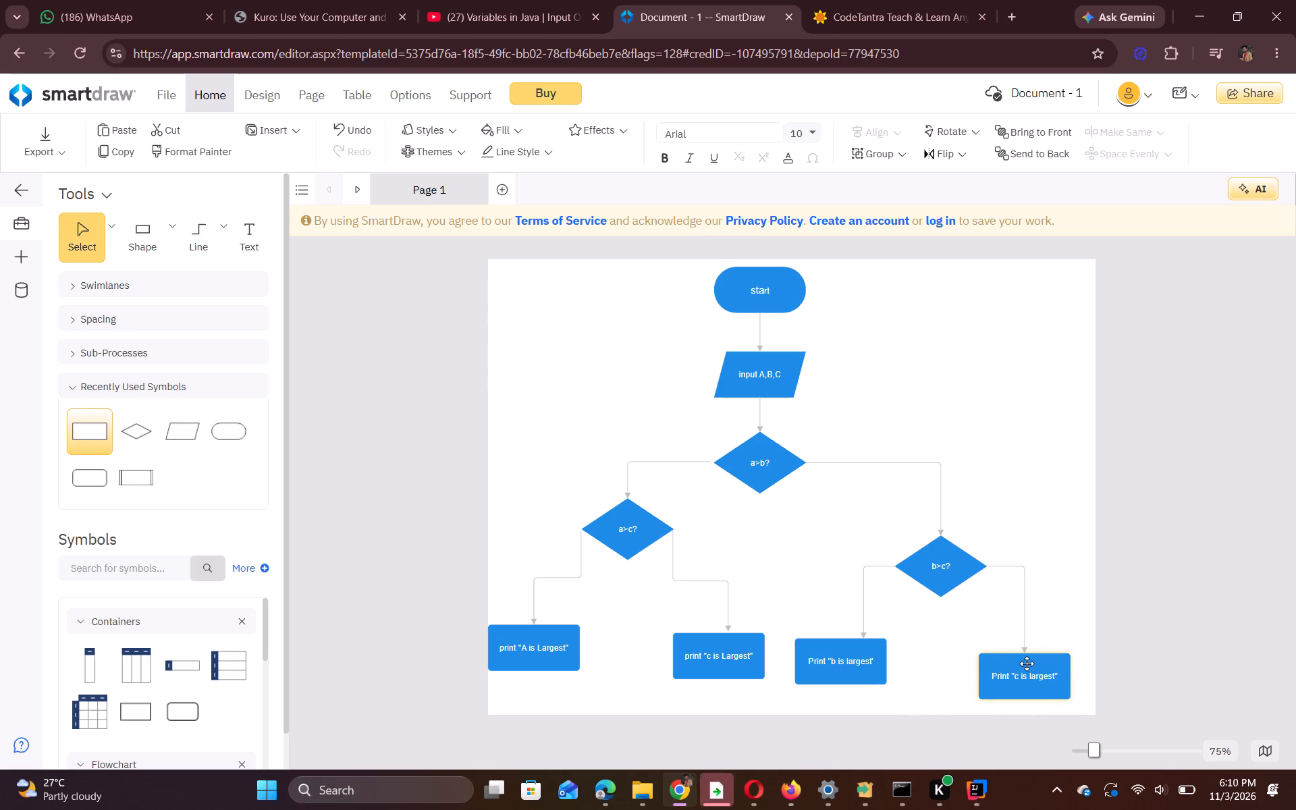
pyautogui.moveTo(1027, 664); pyautogui.dragTo(985, 645)
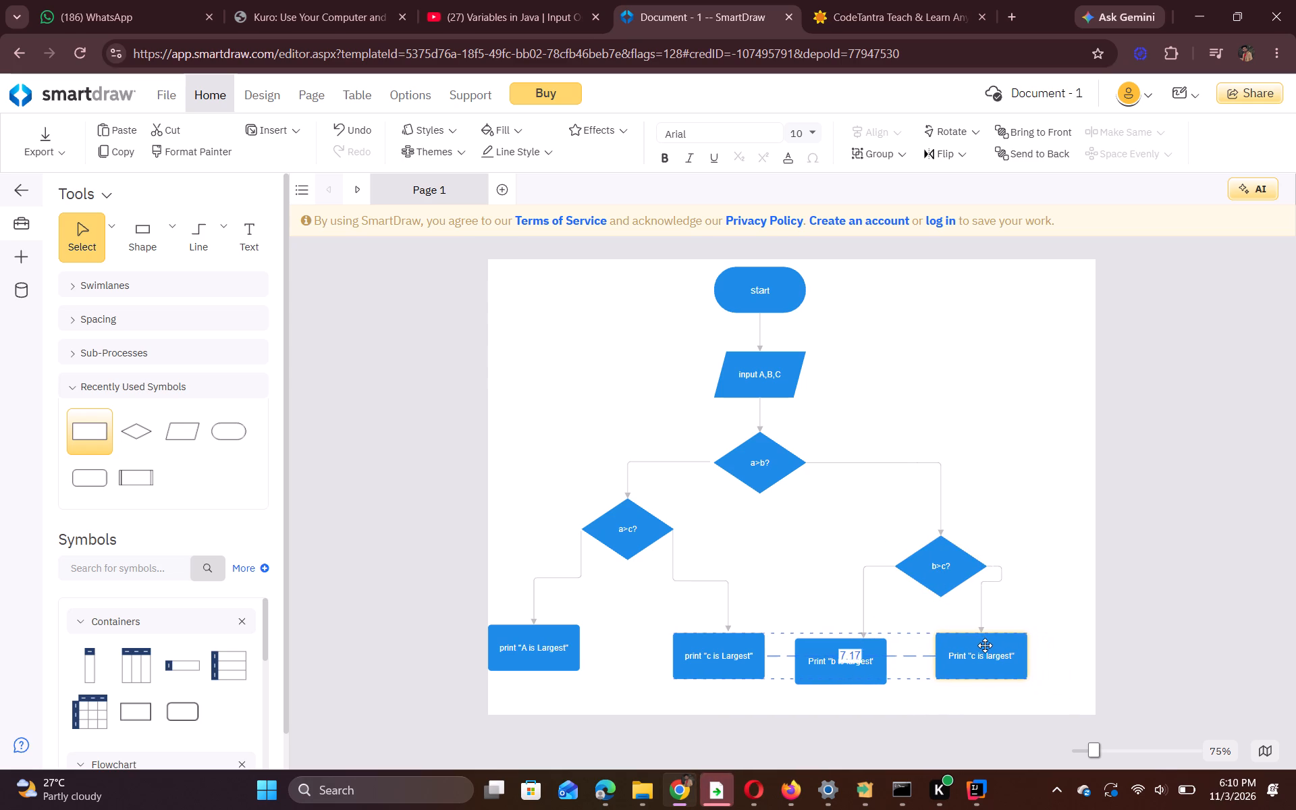
pyautogui.moveTo(985, 645); pyautogui.dragTo(983, 645)
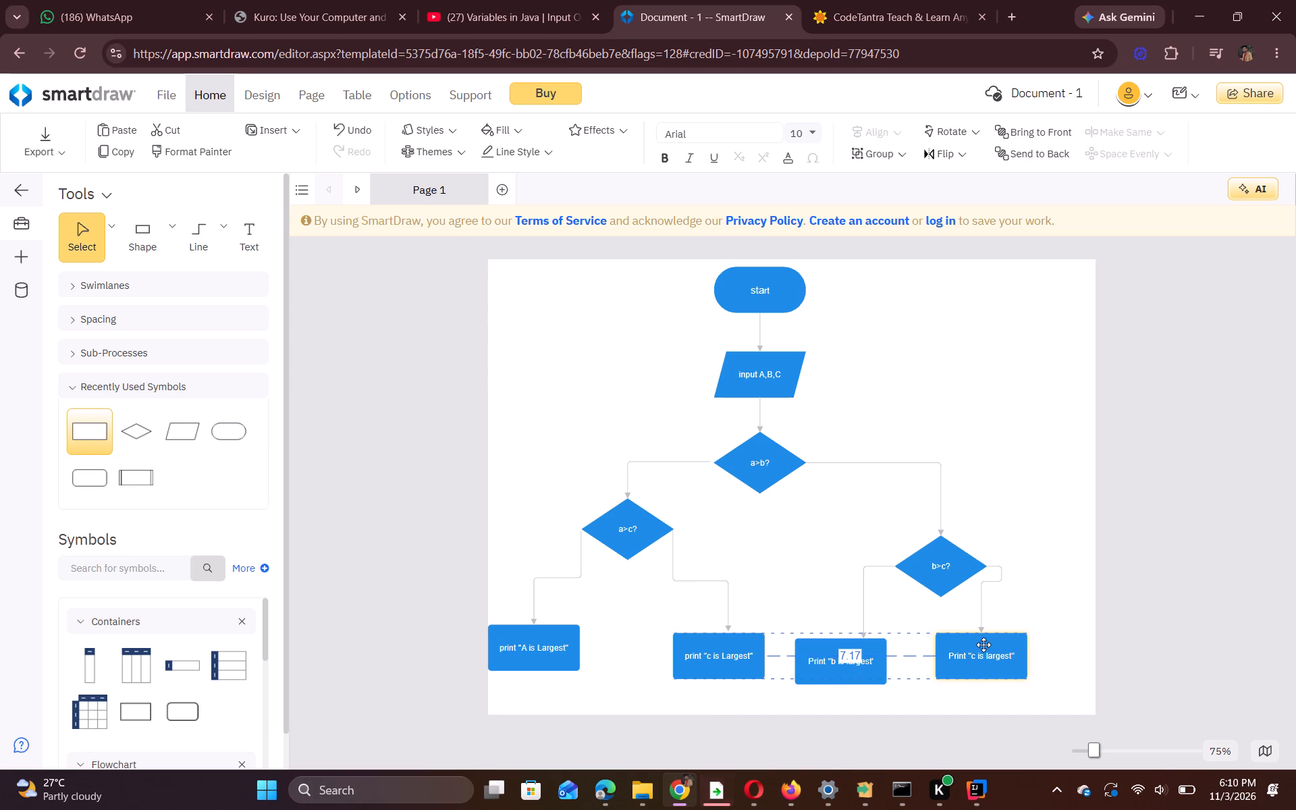
pyautogui.moveTo(983, 645); pyautogui.dragTo(998, 655)
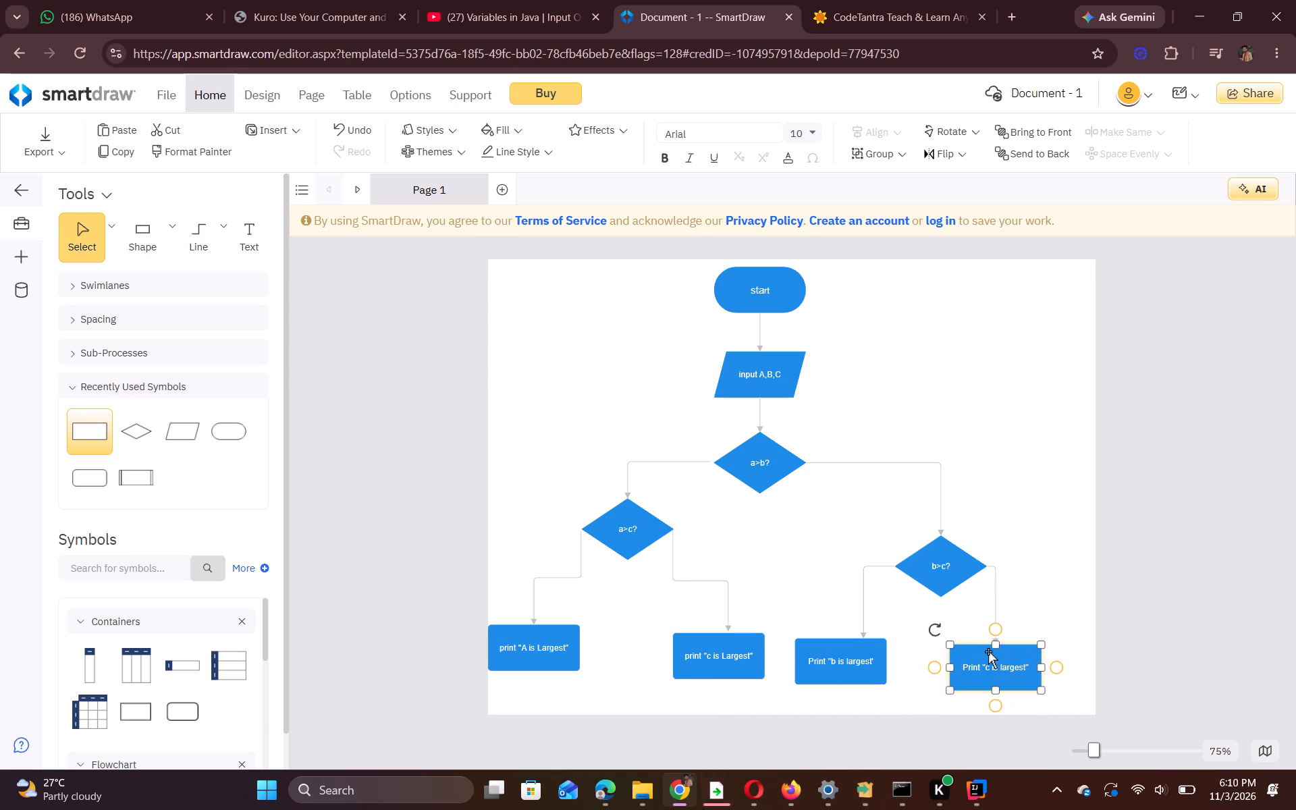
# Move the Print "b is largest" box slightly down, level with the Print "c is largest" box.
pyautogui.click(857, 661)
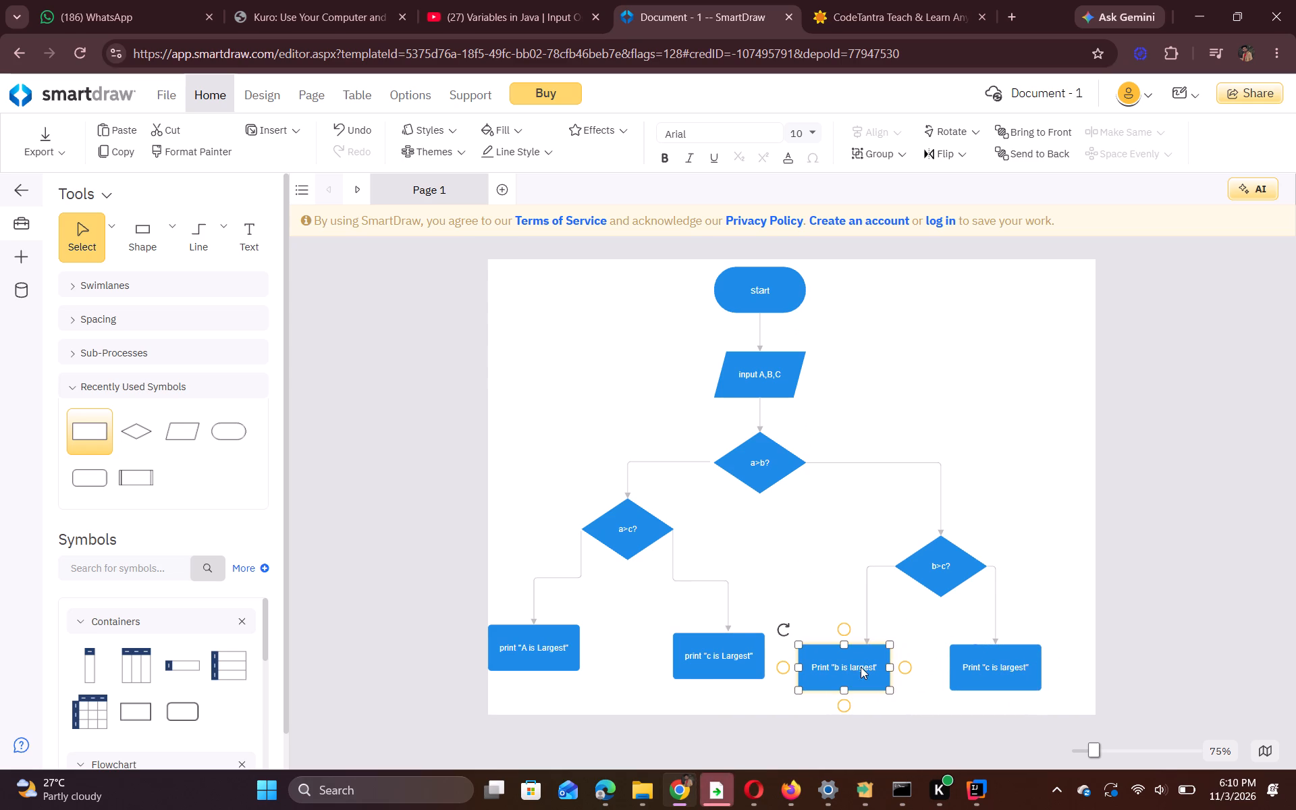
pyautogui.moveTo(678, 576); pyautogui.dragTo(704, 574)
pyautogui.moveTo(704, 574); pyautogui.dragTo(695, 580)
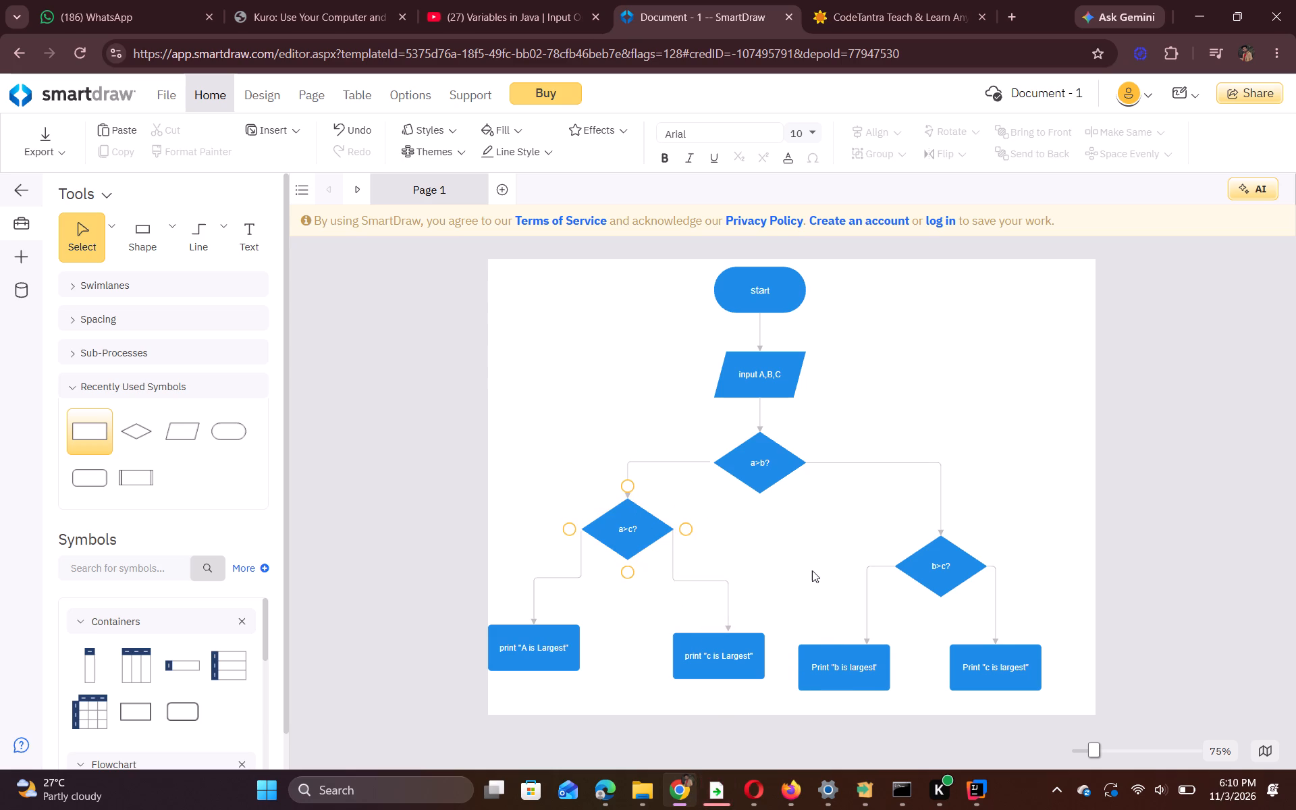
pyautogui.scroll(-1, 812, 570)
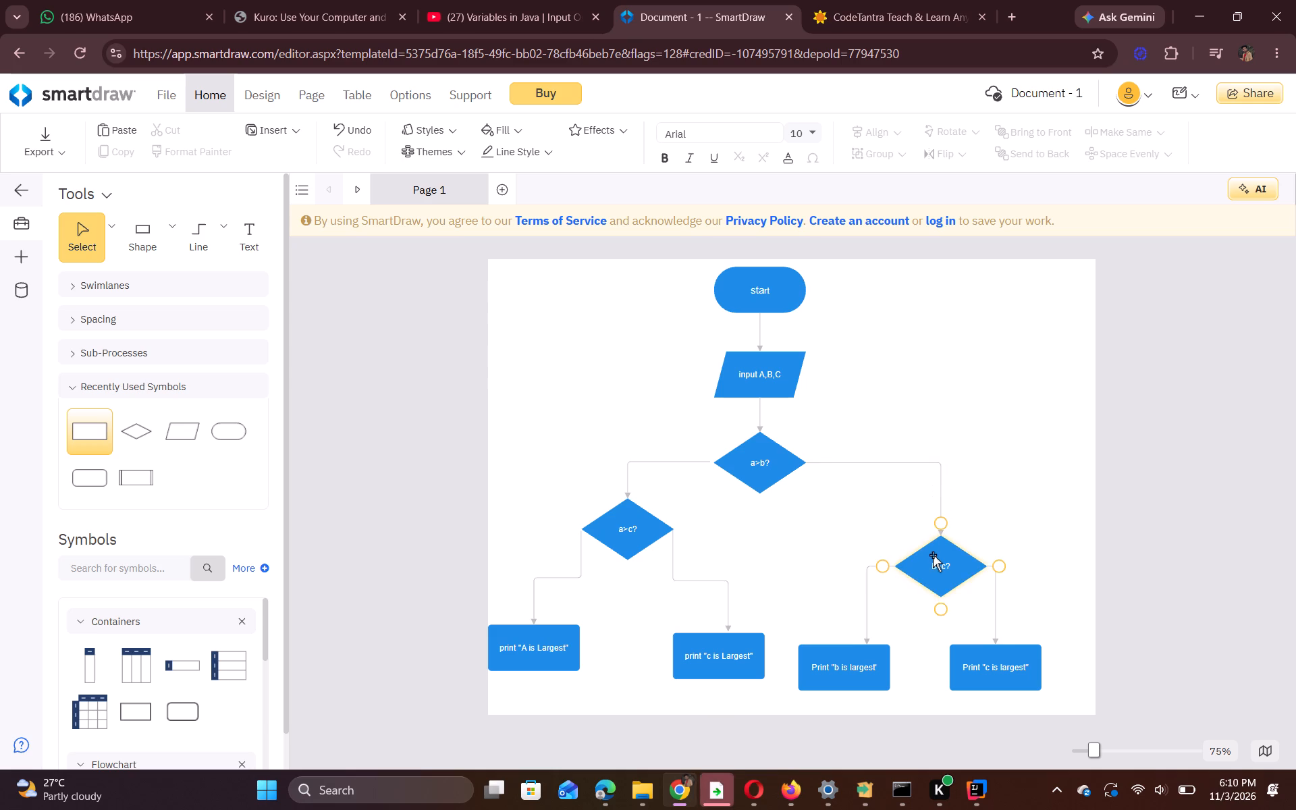
# Move the b>c? diamond left and slightly up, closer to the a>b? diamond.
pyautogui.moveTo(933, 555); pyautogui.dragTo(877, 539)
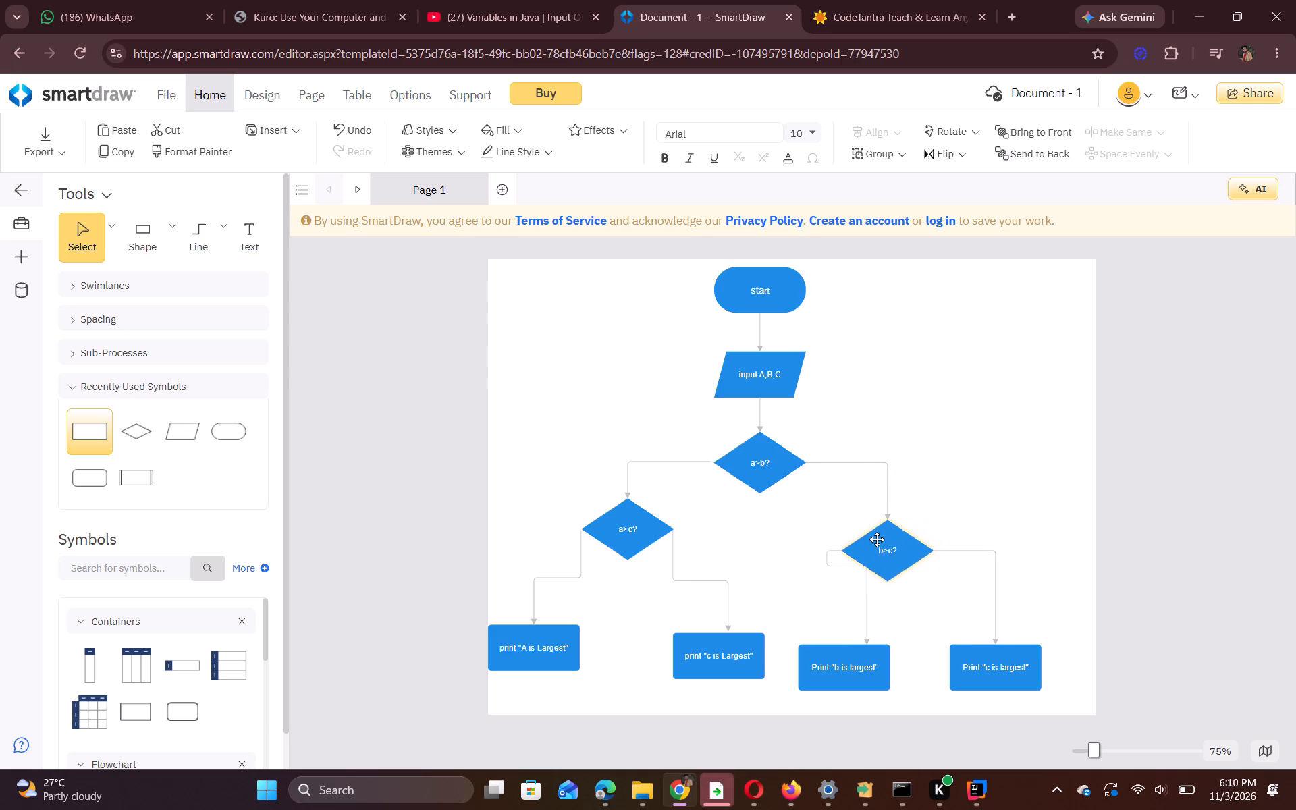
pyautogui.moveTo(877, 539); pyautogui.dragTo(883, 541)
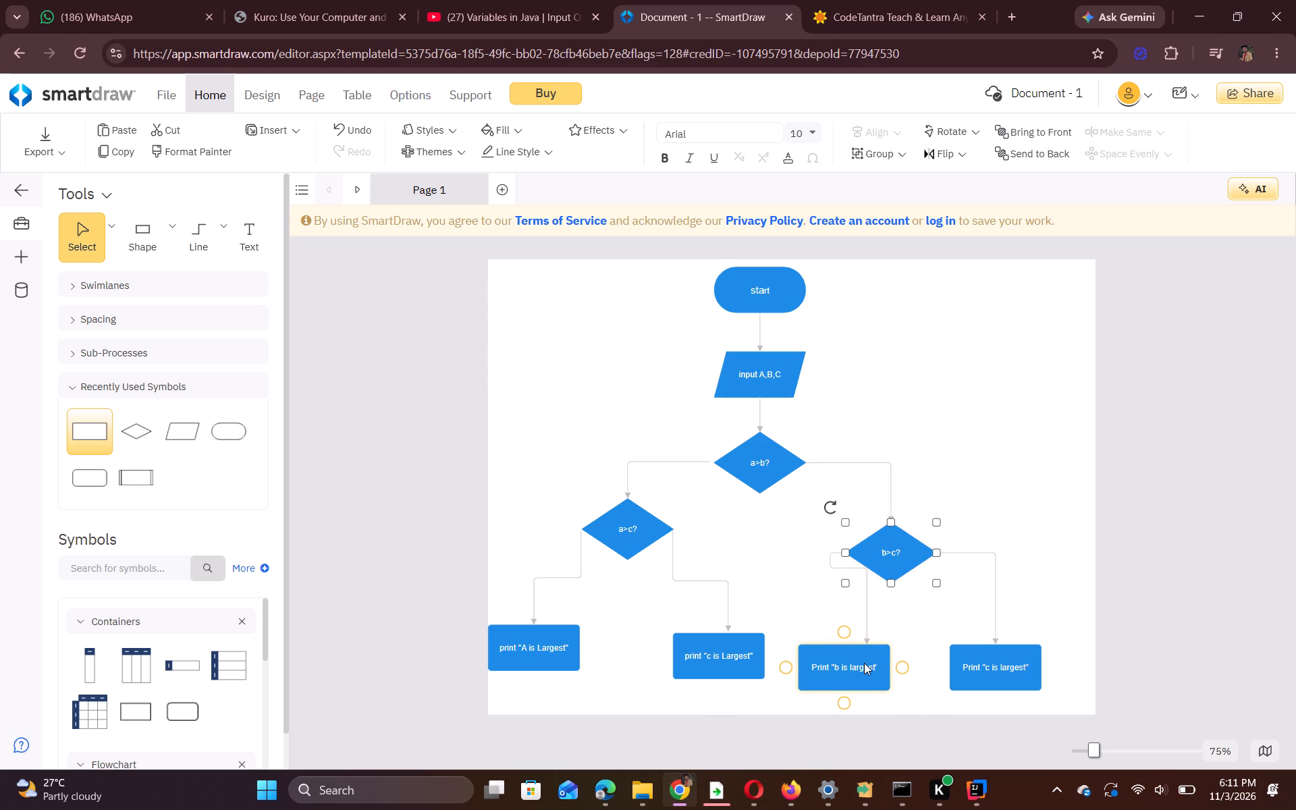
# Nudge the Print "b is largest" box slightly up and to the right beneath the b>c? diamond.
pyautogui.moveTo(864, 663); pyautogui.dragTo(871, 658)
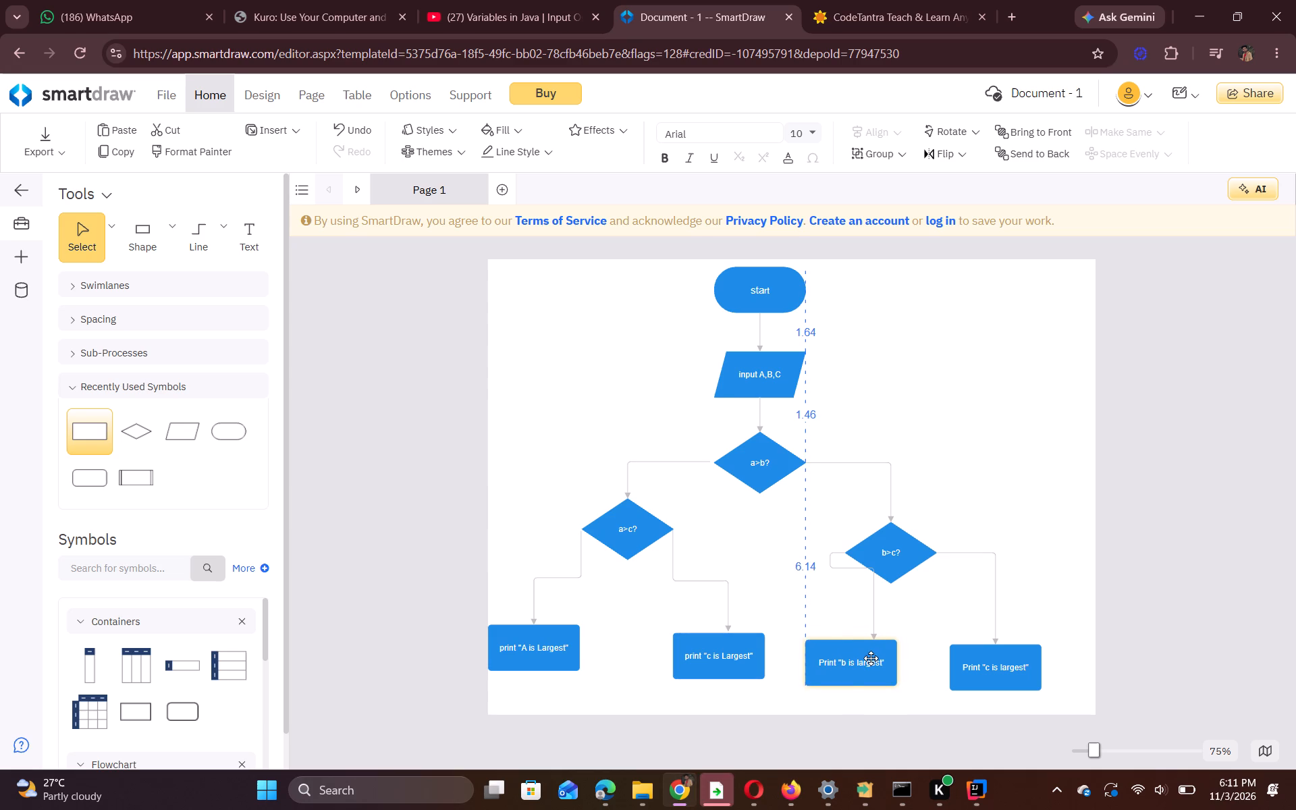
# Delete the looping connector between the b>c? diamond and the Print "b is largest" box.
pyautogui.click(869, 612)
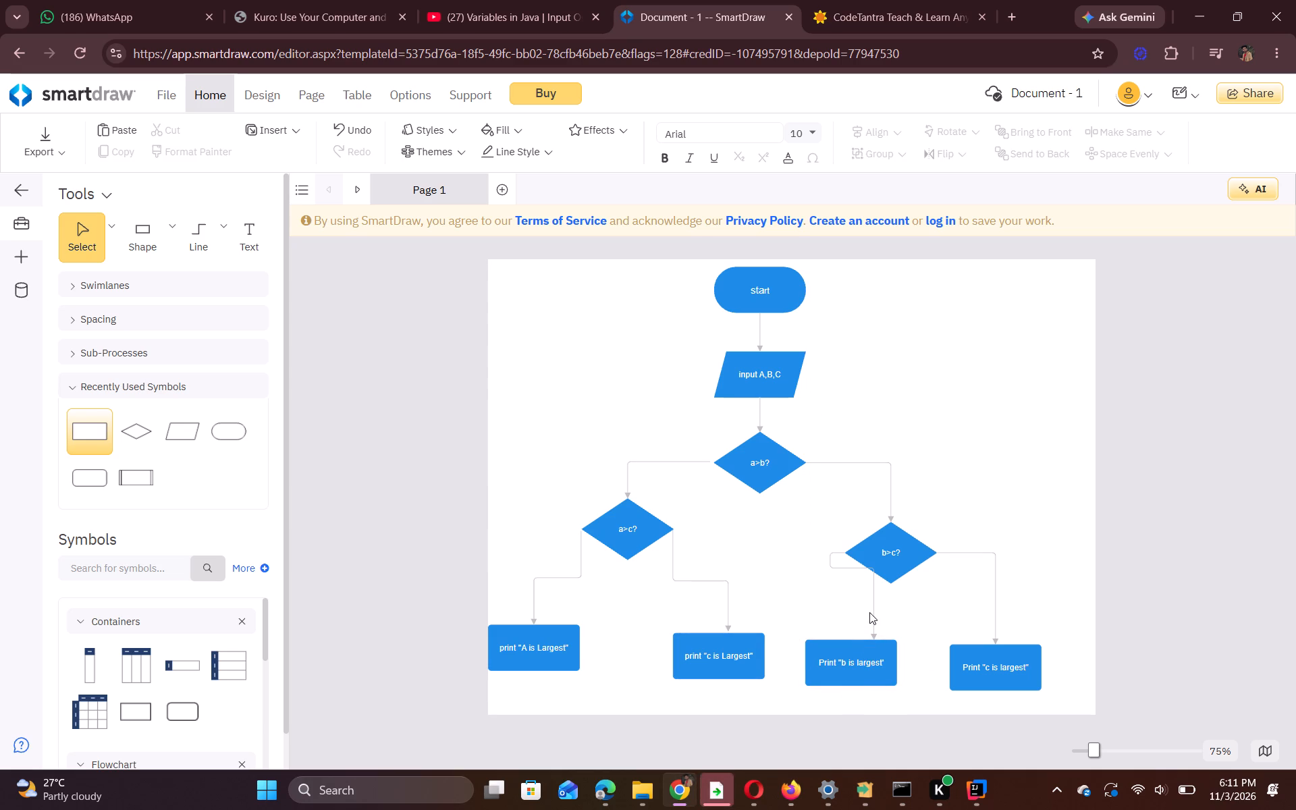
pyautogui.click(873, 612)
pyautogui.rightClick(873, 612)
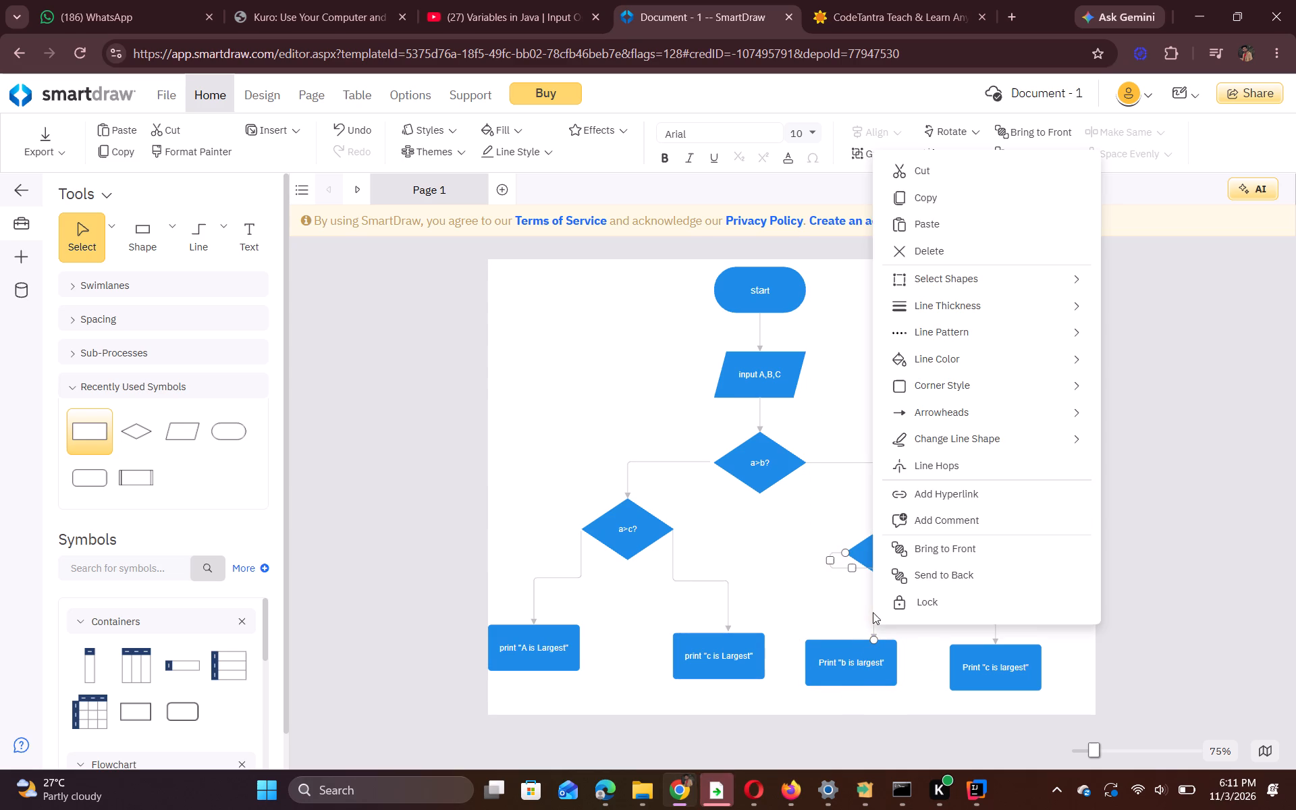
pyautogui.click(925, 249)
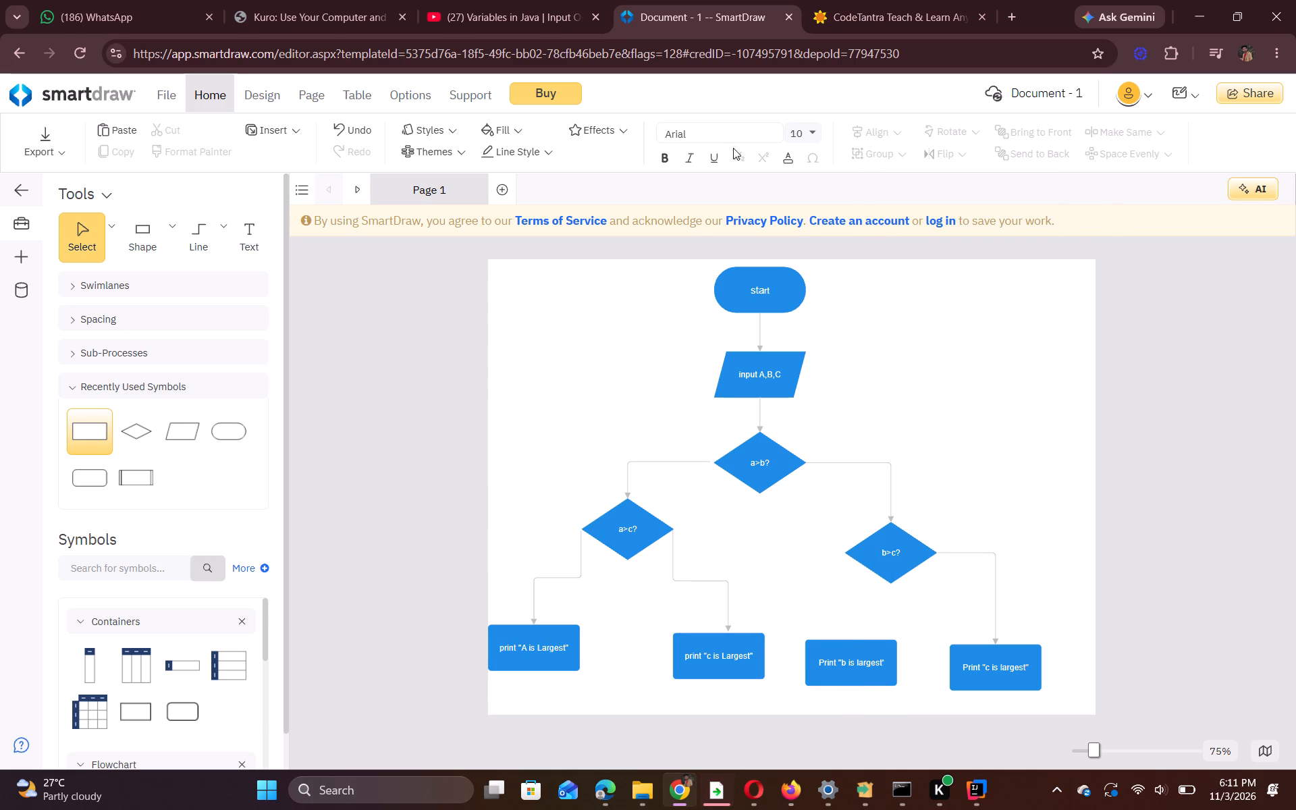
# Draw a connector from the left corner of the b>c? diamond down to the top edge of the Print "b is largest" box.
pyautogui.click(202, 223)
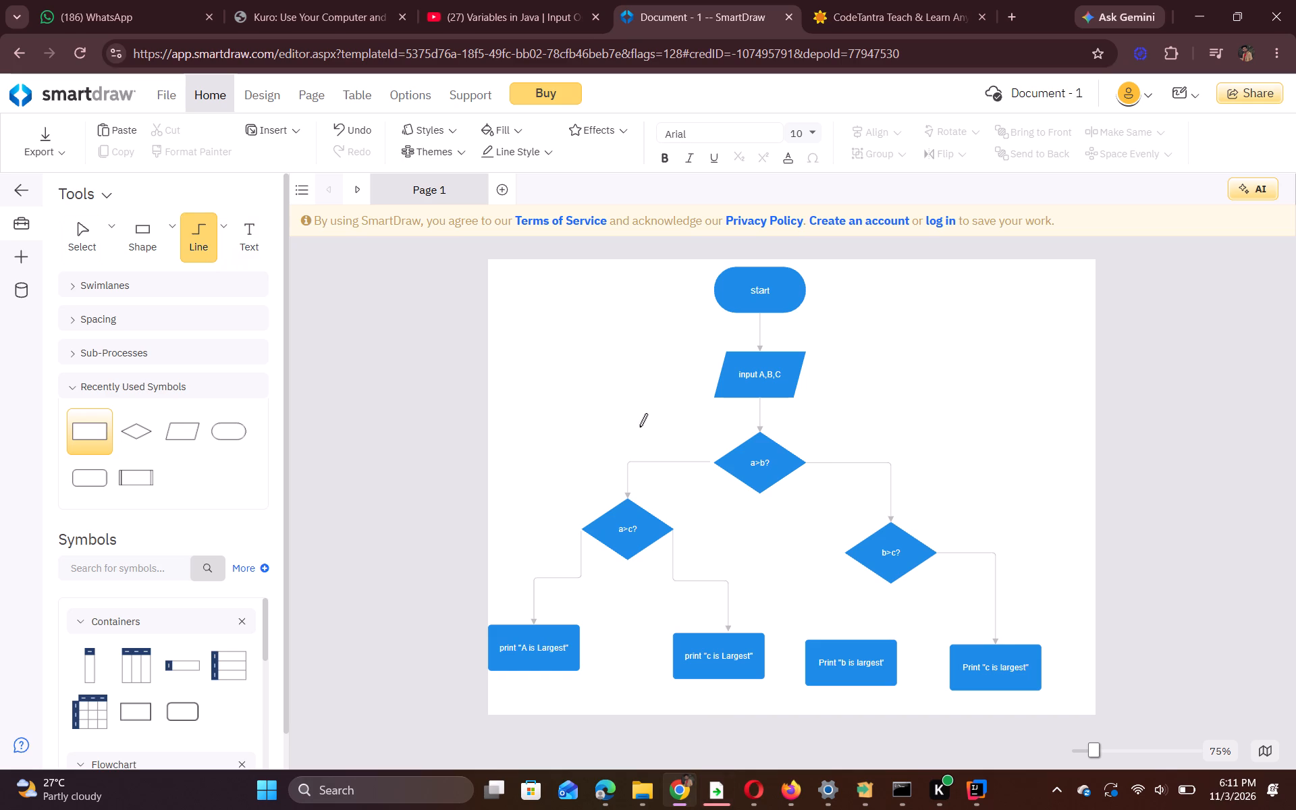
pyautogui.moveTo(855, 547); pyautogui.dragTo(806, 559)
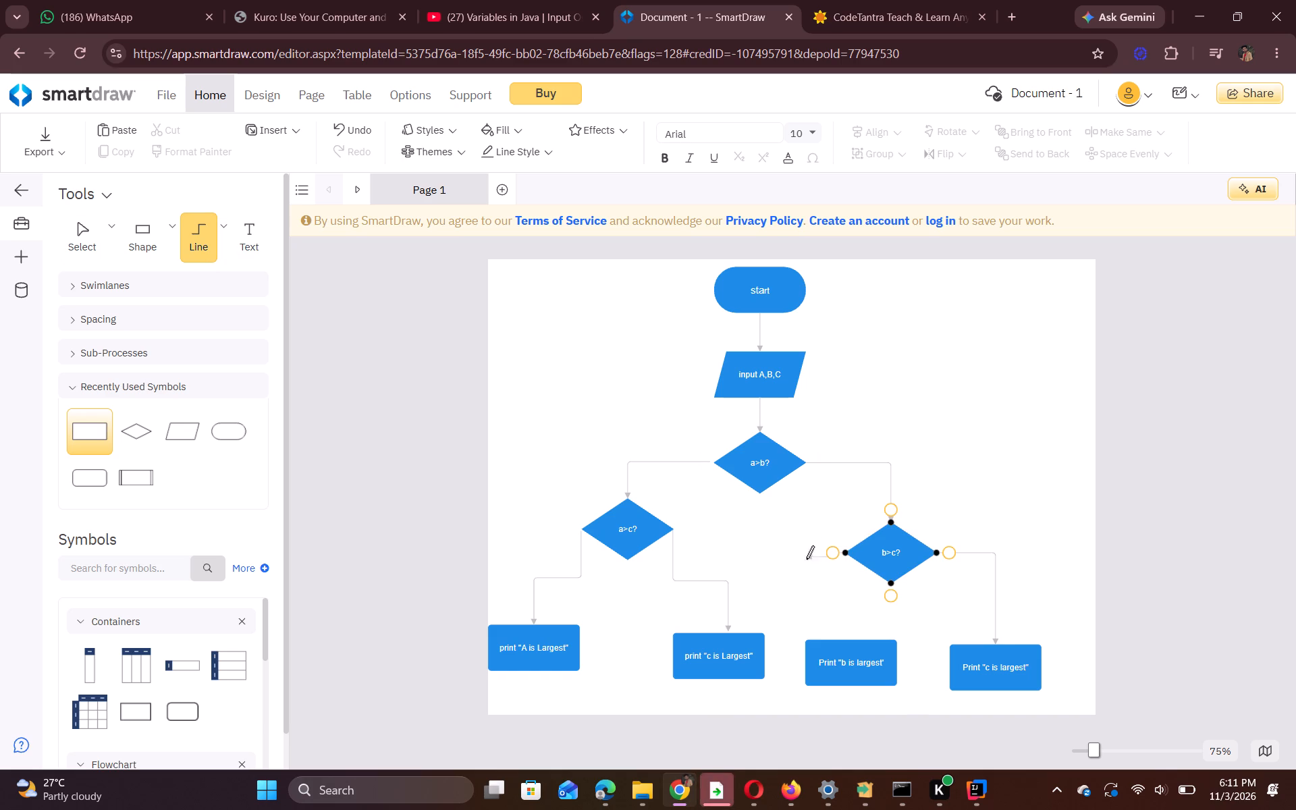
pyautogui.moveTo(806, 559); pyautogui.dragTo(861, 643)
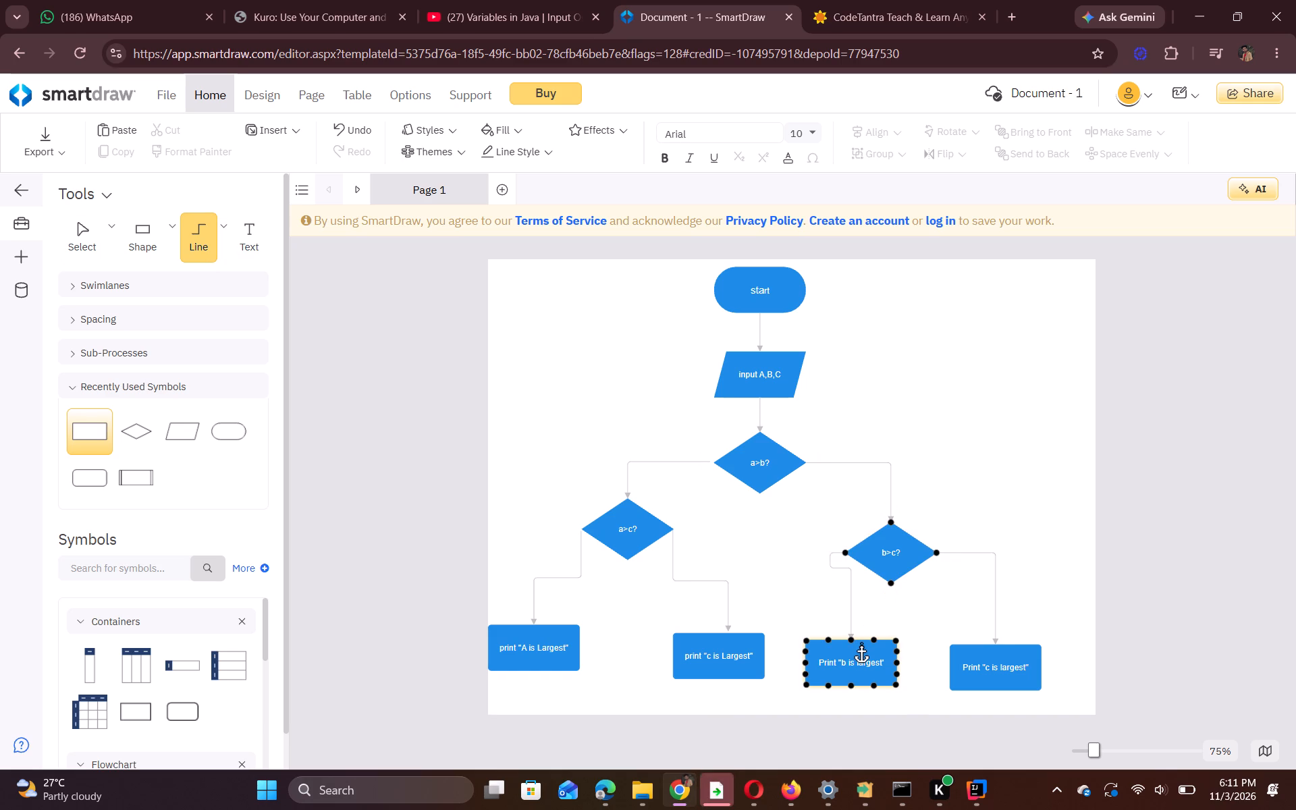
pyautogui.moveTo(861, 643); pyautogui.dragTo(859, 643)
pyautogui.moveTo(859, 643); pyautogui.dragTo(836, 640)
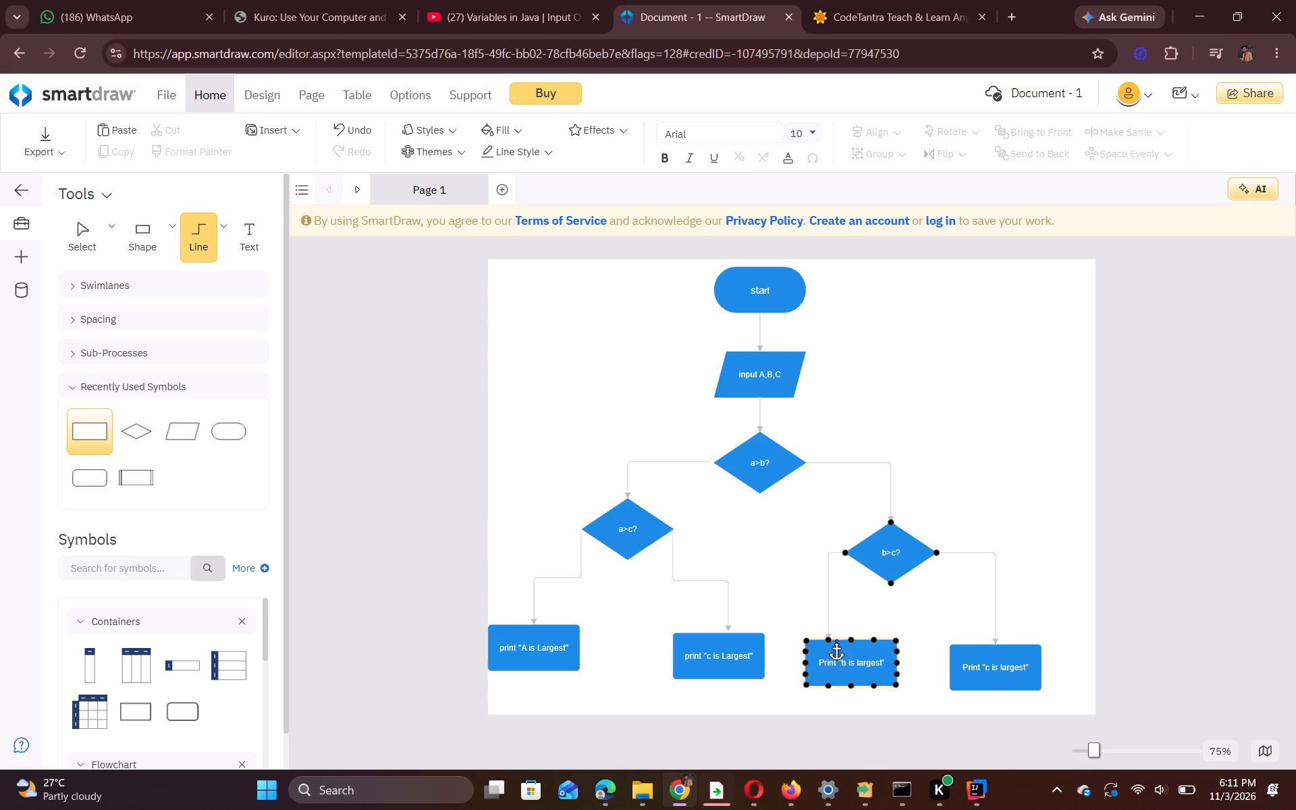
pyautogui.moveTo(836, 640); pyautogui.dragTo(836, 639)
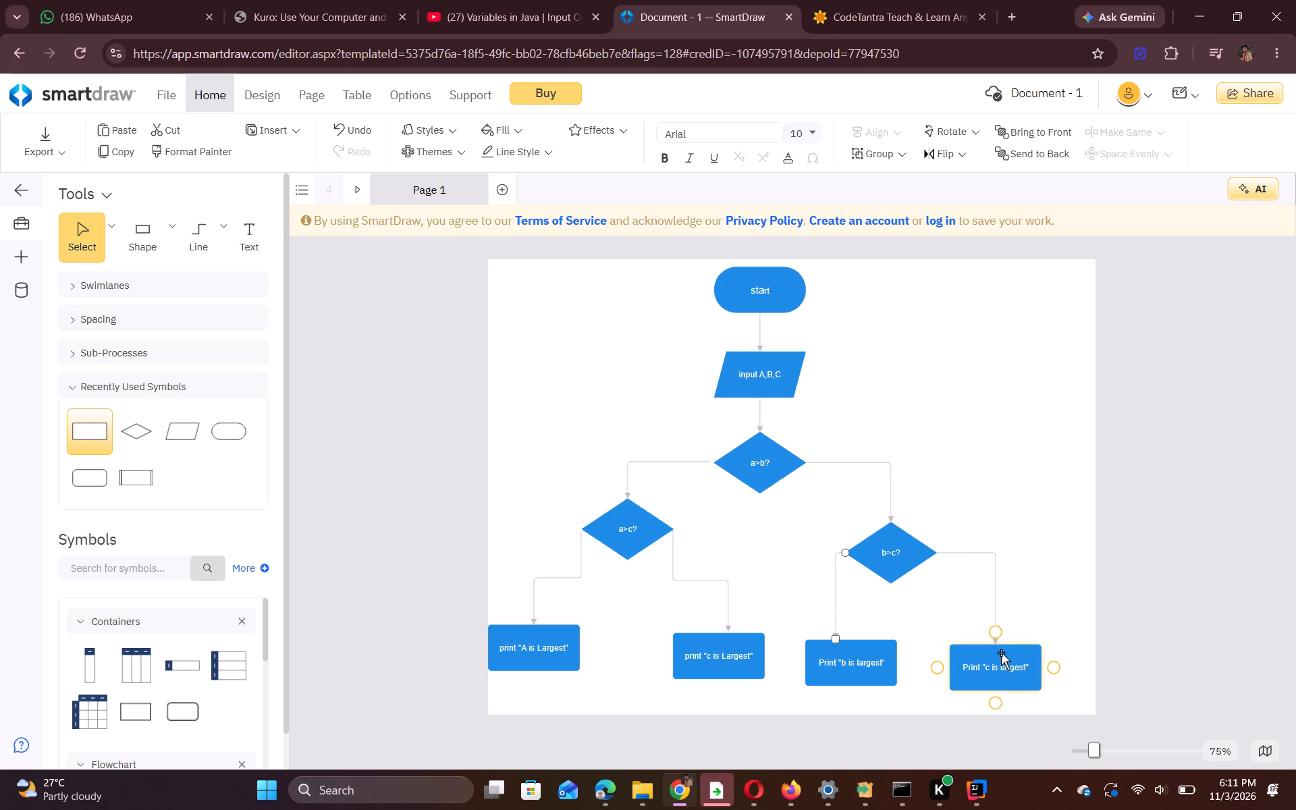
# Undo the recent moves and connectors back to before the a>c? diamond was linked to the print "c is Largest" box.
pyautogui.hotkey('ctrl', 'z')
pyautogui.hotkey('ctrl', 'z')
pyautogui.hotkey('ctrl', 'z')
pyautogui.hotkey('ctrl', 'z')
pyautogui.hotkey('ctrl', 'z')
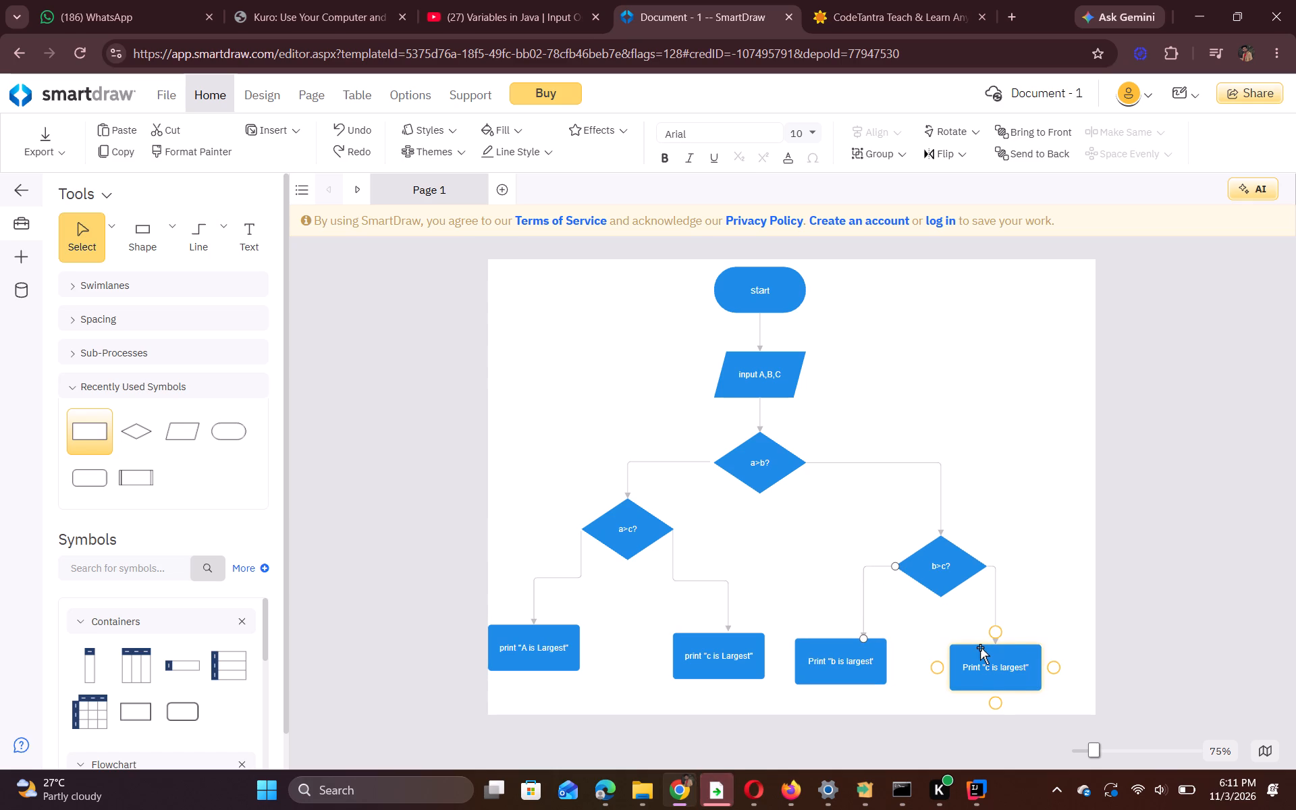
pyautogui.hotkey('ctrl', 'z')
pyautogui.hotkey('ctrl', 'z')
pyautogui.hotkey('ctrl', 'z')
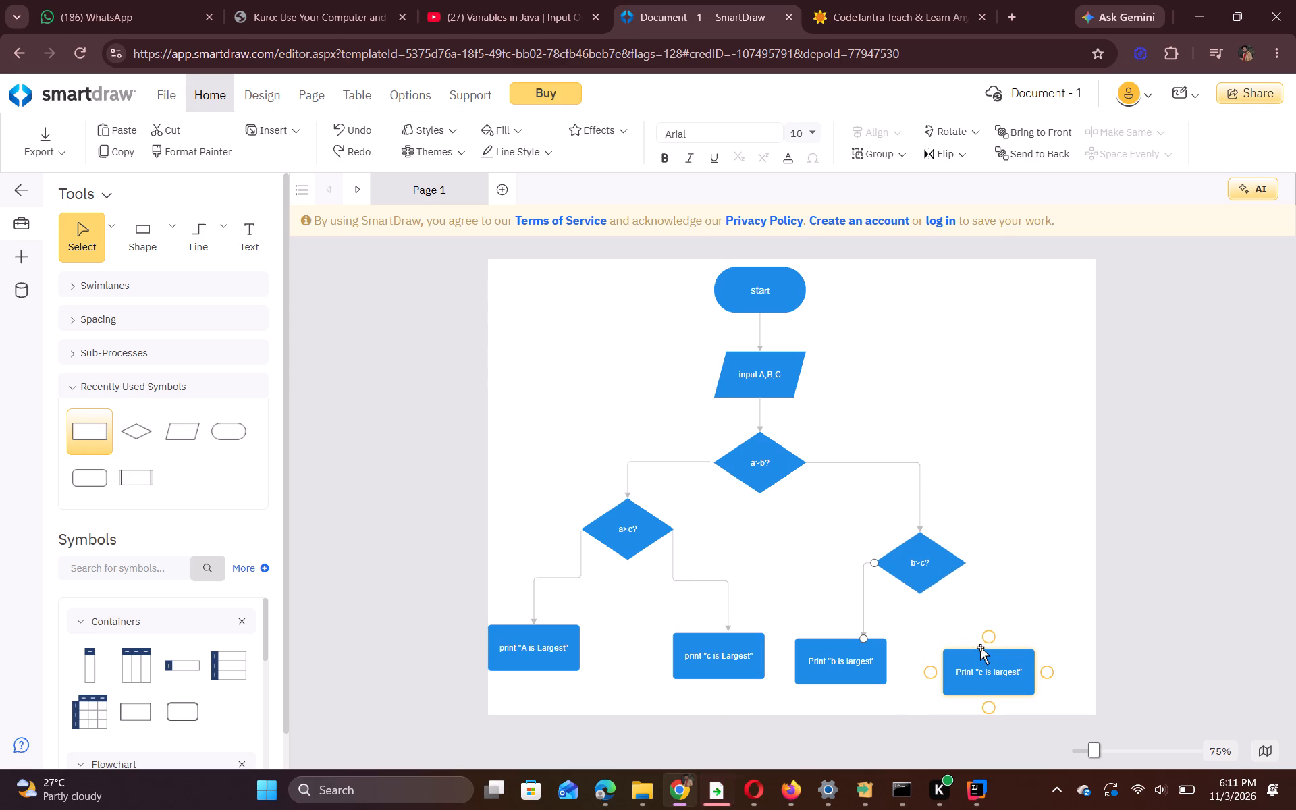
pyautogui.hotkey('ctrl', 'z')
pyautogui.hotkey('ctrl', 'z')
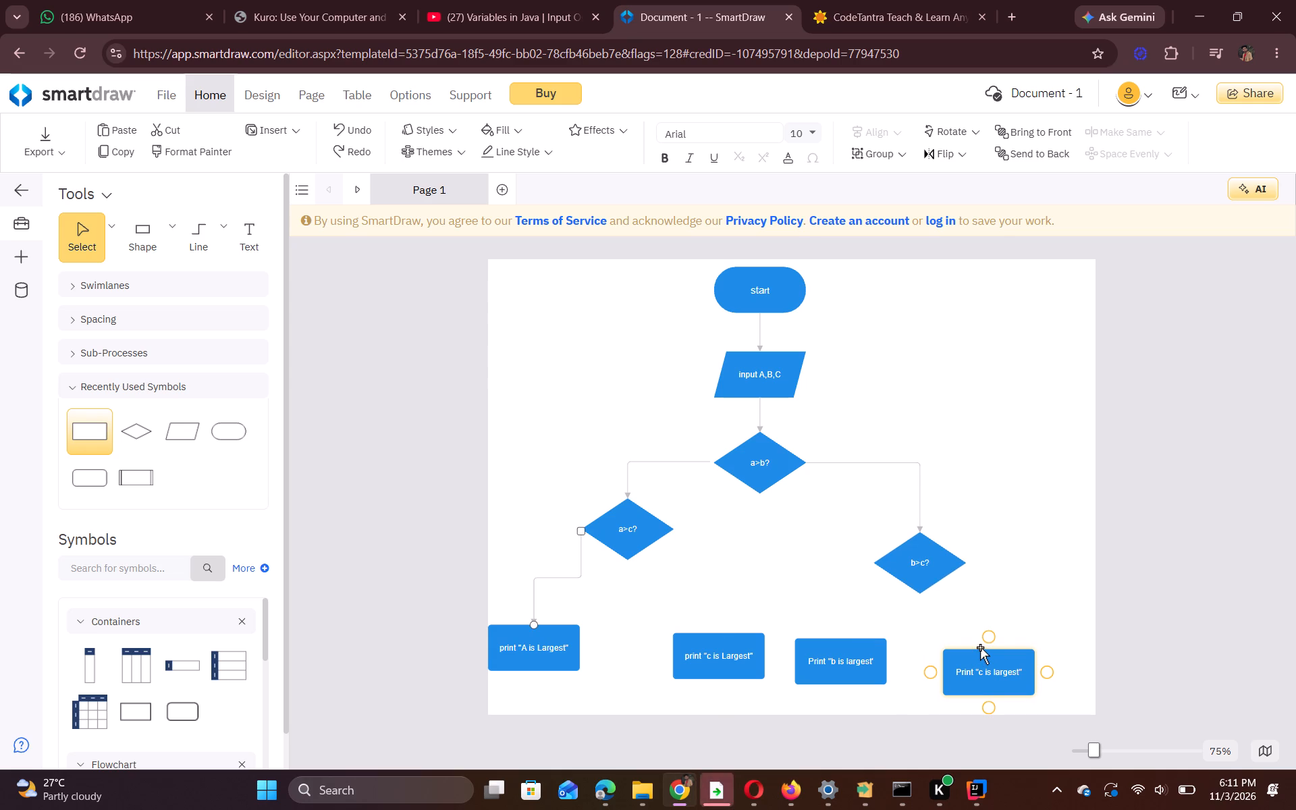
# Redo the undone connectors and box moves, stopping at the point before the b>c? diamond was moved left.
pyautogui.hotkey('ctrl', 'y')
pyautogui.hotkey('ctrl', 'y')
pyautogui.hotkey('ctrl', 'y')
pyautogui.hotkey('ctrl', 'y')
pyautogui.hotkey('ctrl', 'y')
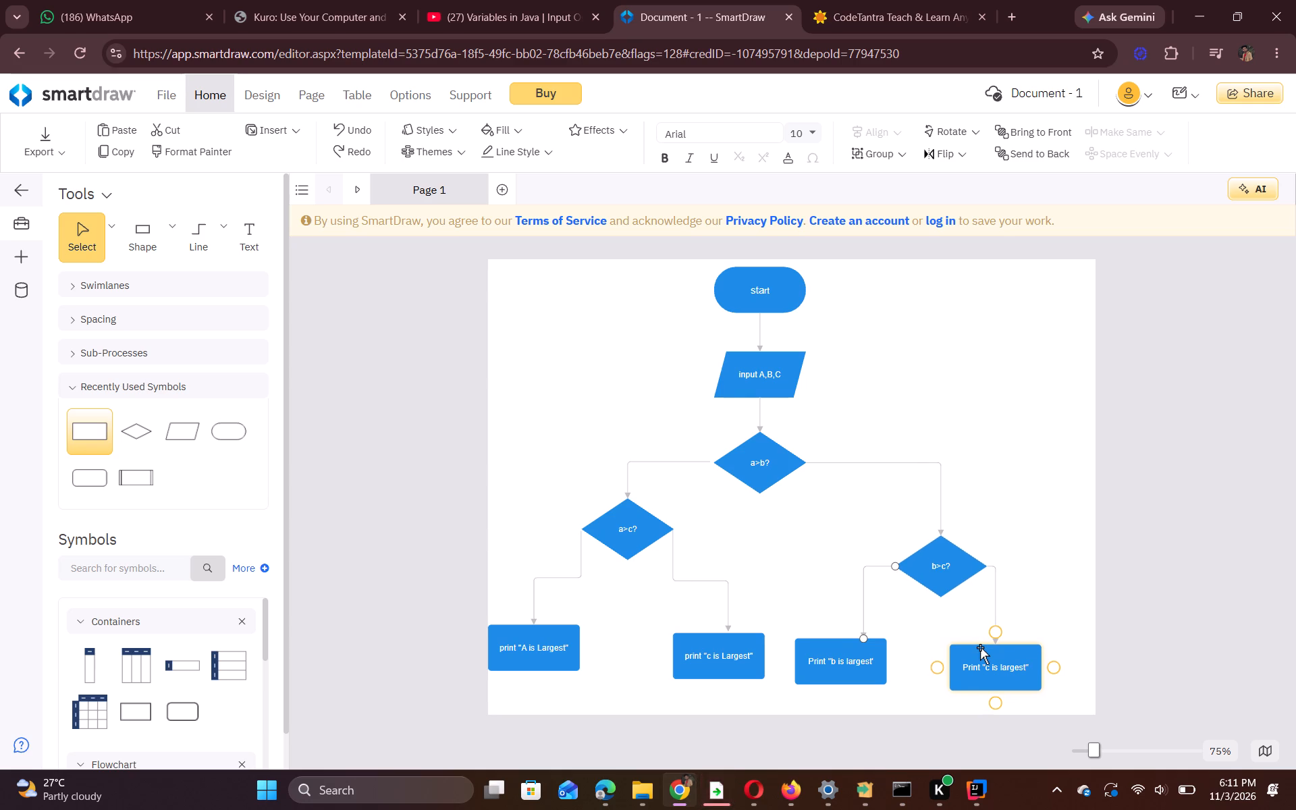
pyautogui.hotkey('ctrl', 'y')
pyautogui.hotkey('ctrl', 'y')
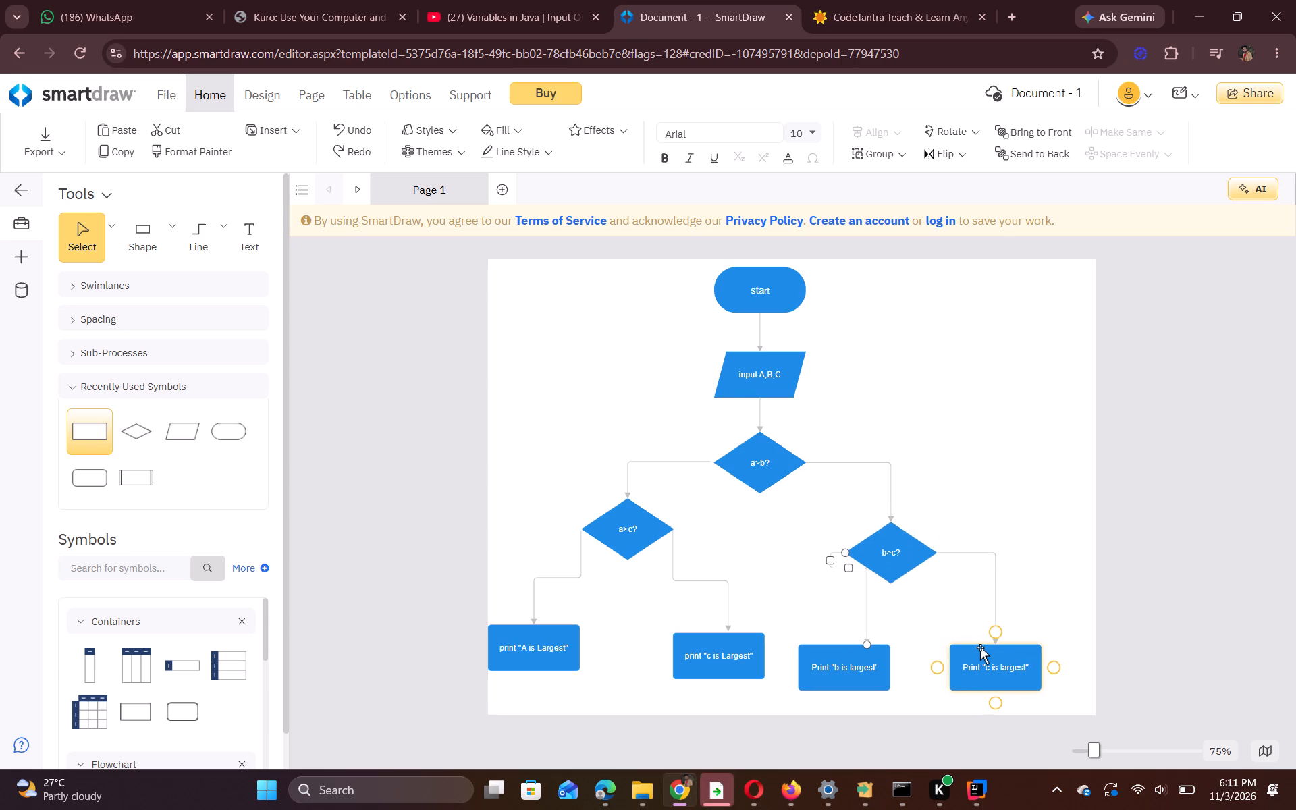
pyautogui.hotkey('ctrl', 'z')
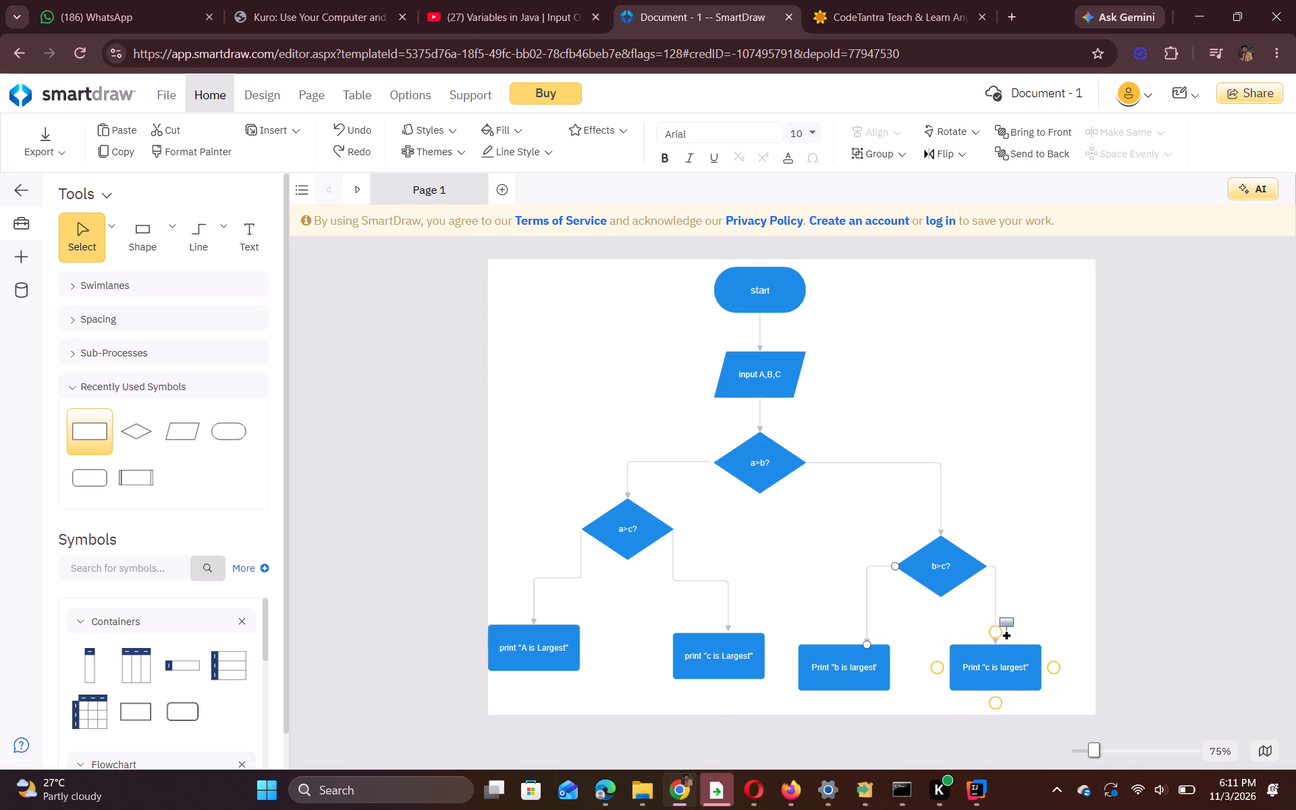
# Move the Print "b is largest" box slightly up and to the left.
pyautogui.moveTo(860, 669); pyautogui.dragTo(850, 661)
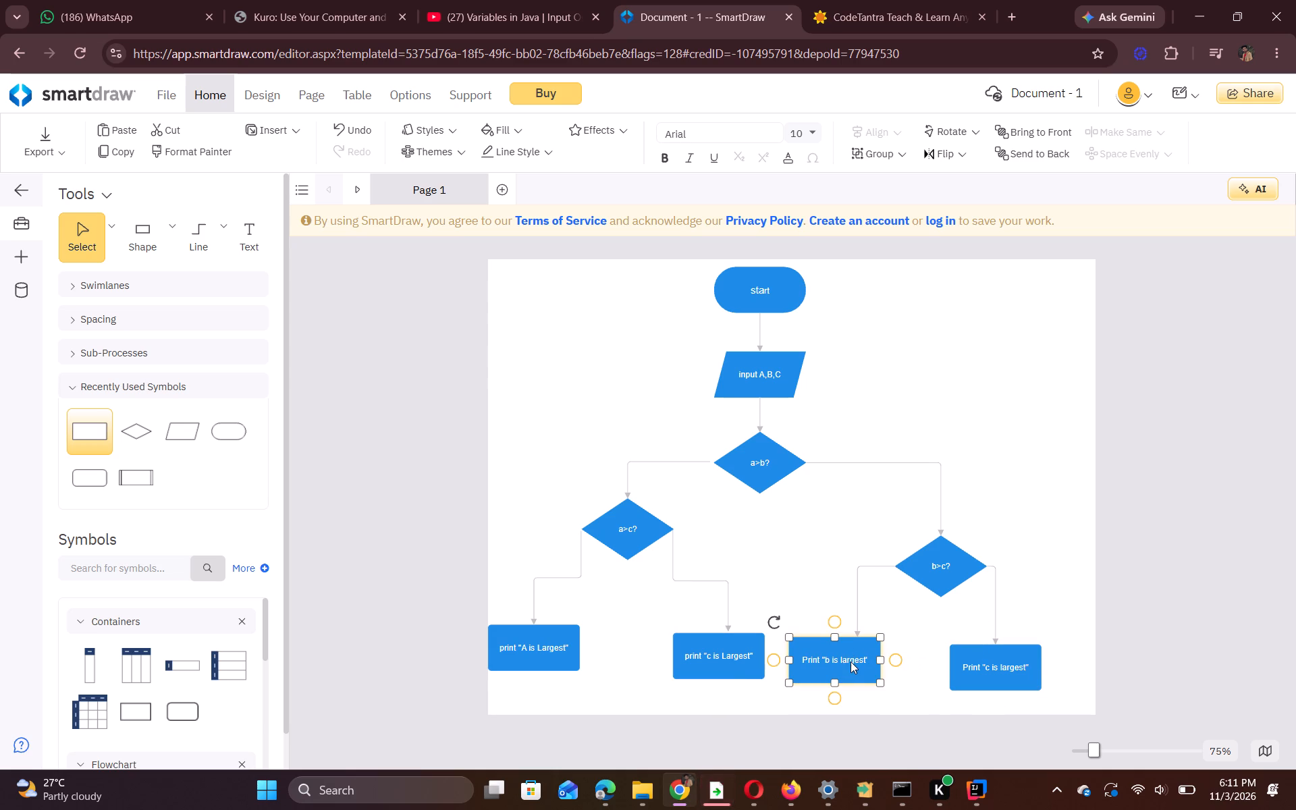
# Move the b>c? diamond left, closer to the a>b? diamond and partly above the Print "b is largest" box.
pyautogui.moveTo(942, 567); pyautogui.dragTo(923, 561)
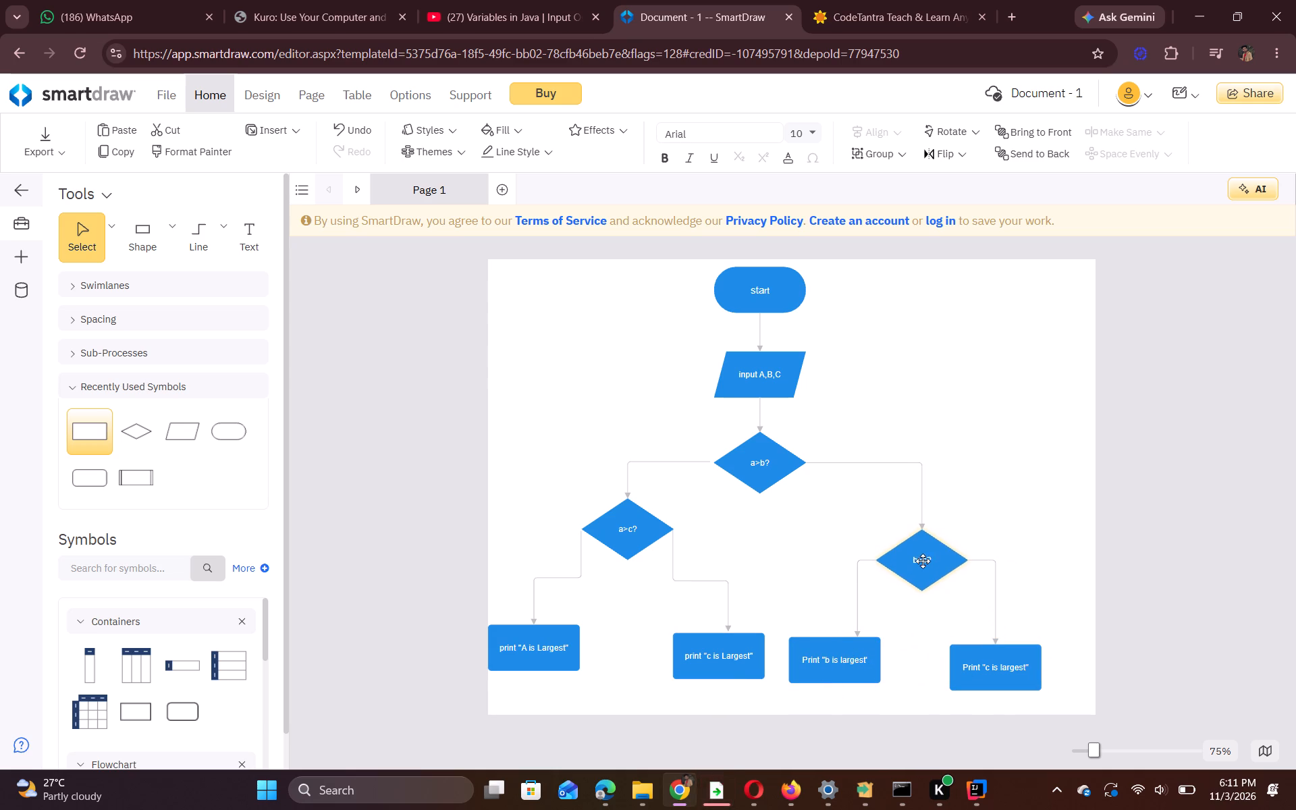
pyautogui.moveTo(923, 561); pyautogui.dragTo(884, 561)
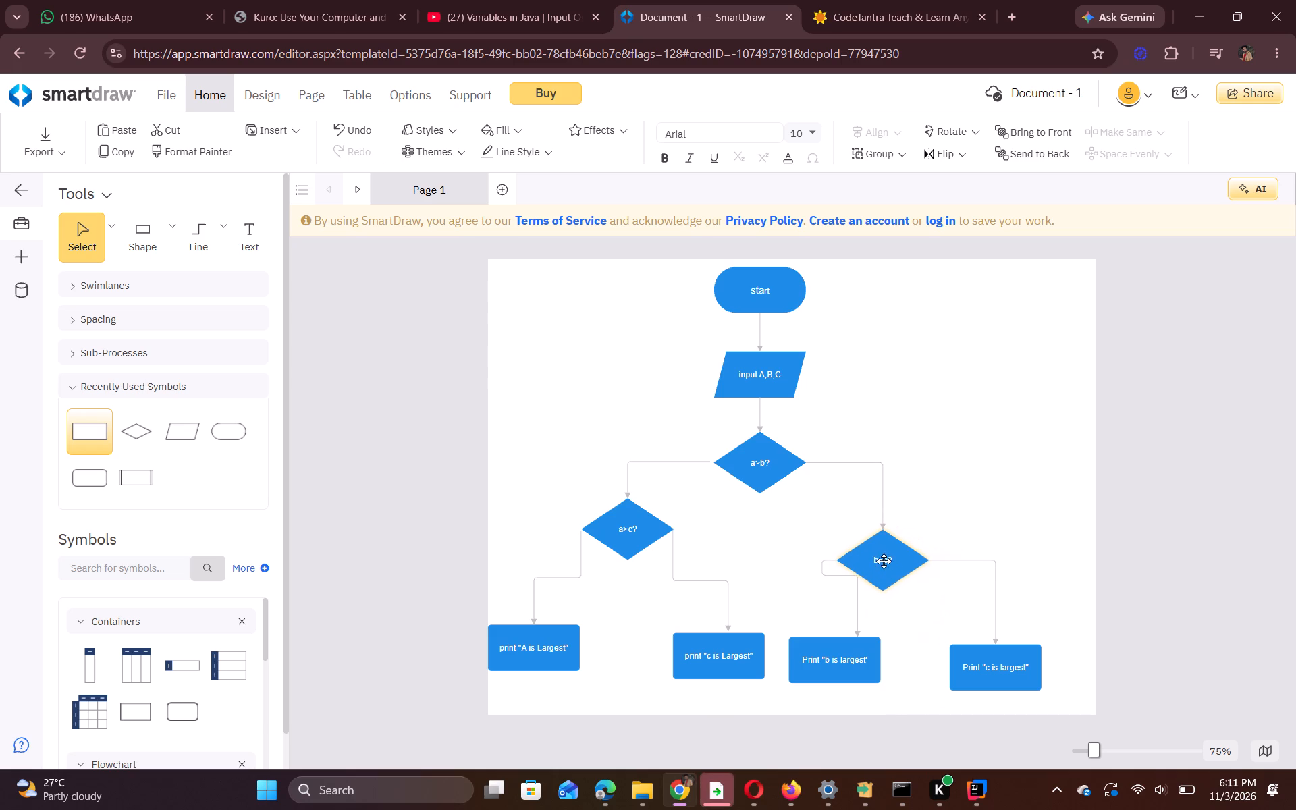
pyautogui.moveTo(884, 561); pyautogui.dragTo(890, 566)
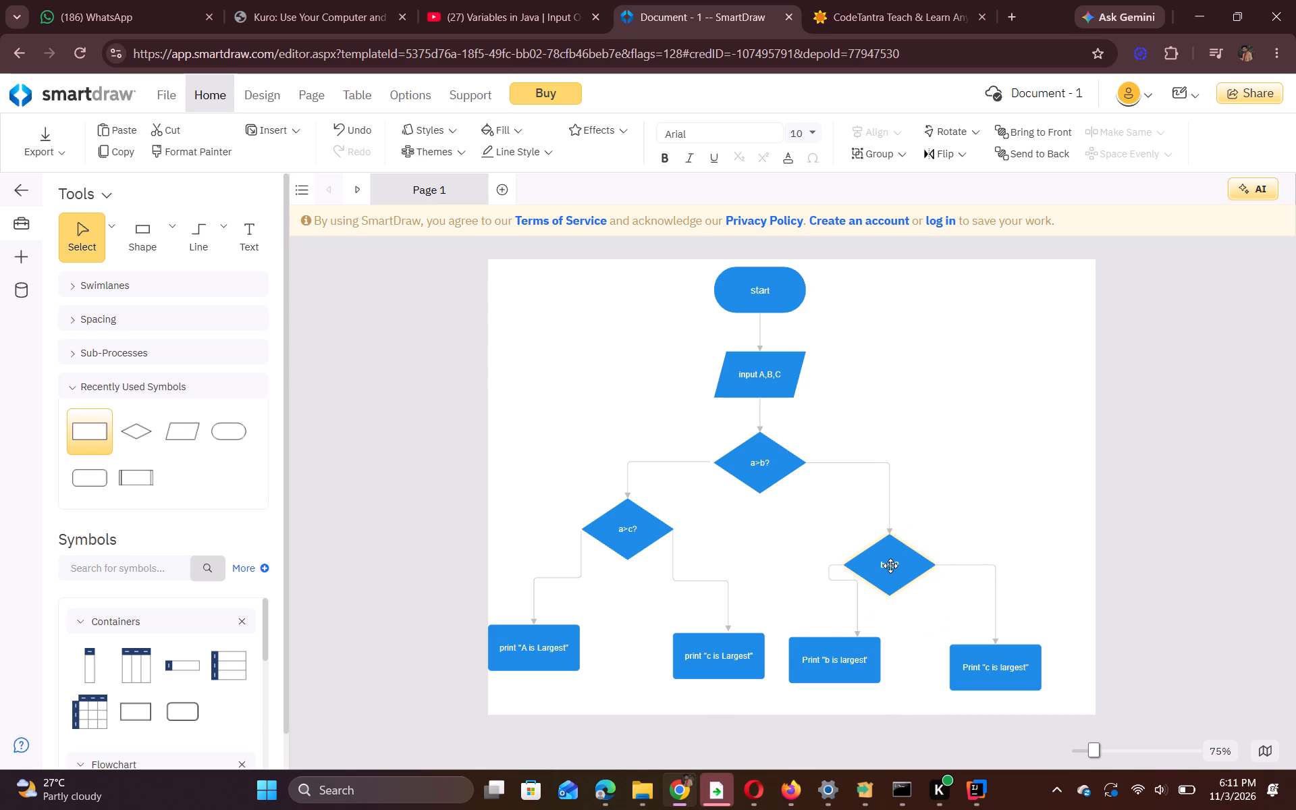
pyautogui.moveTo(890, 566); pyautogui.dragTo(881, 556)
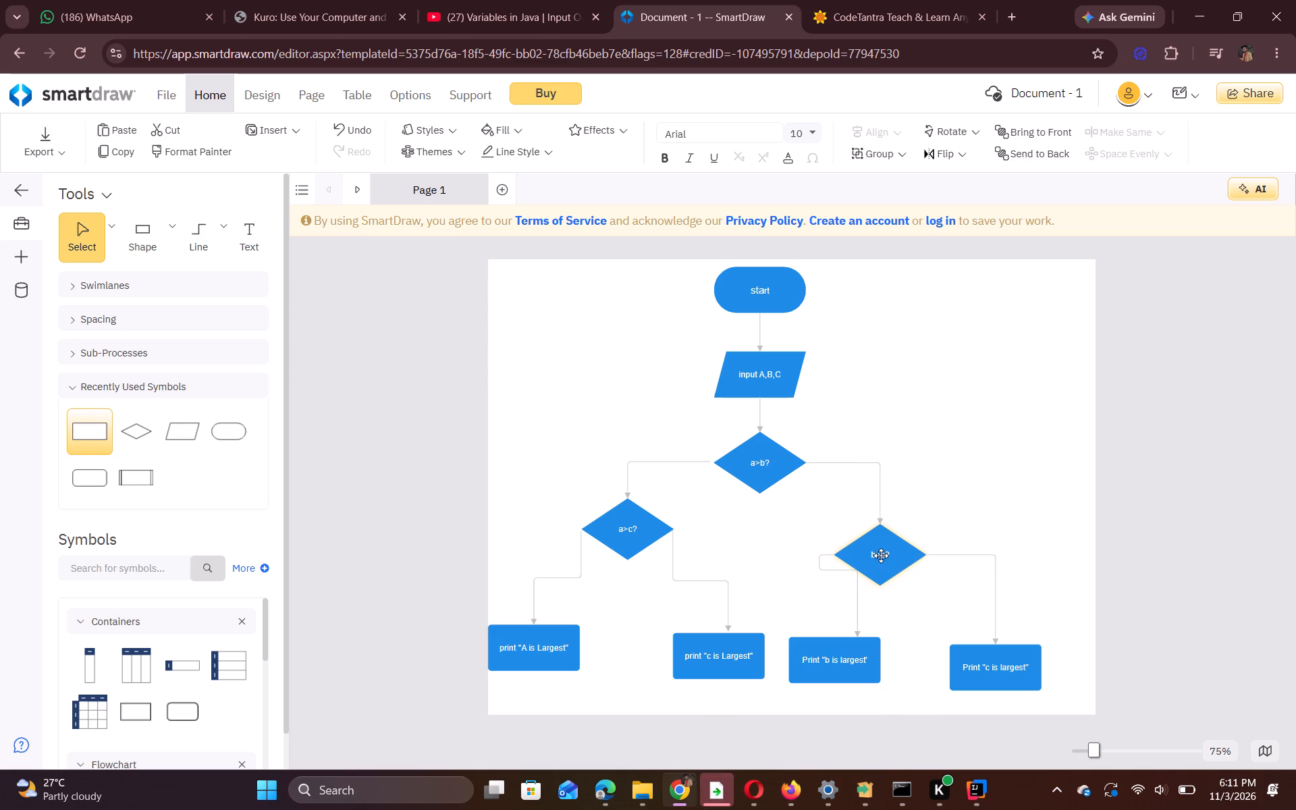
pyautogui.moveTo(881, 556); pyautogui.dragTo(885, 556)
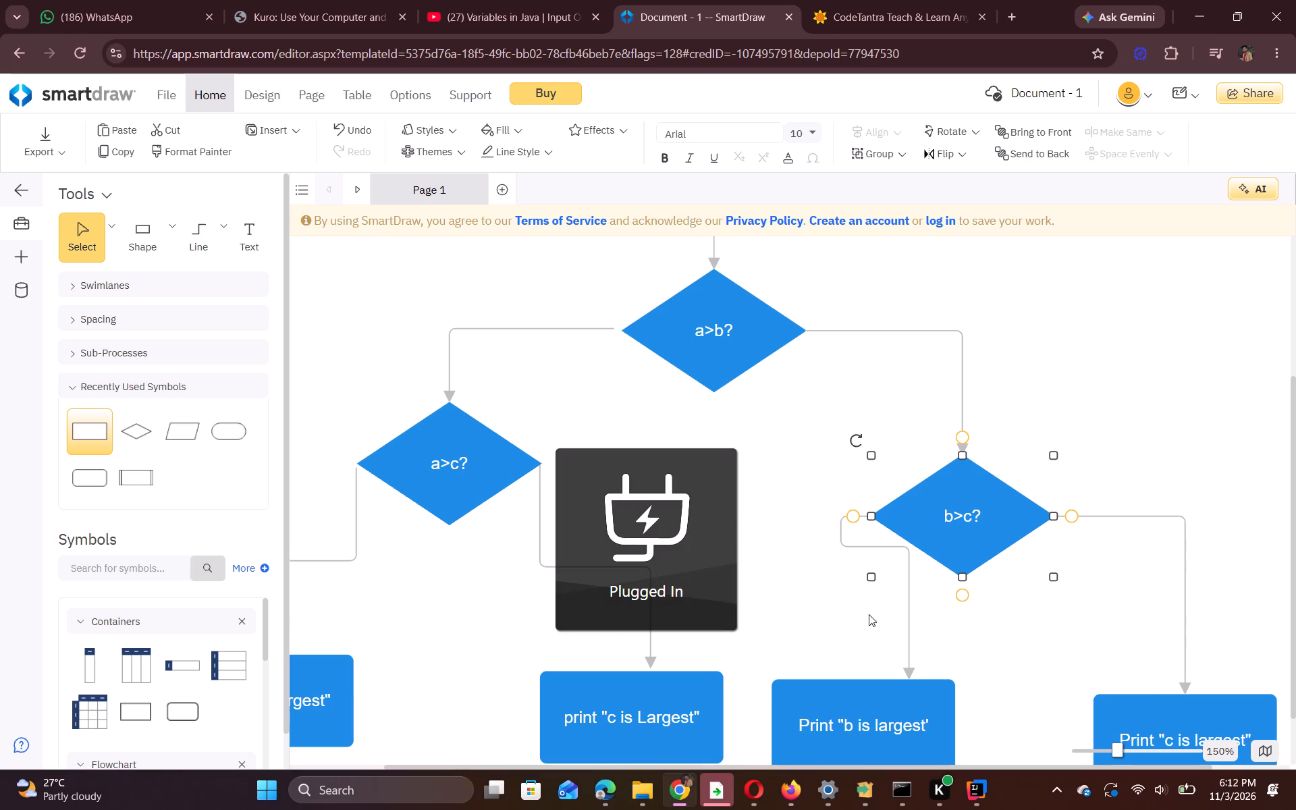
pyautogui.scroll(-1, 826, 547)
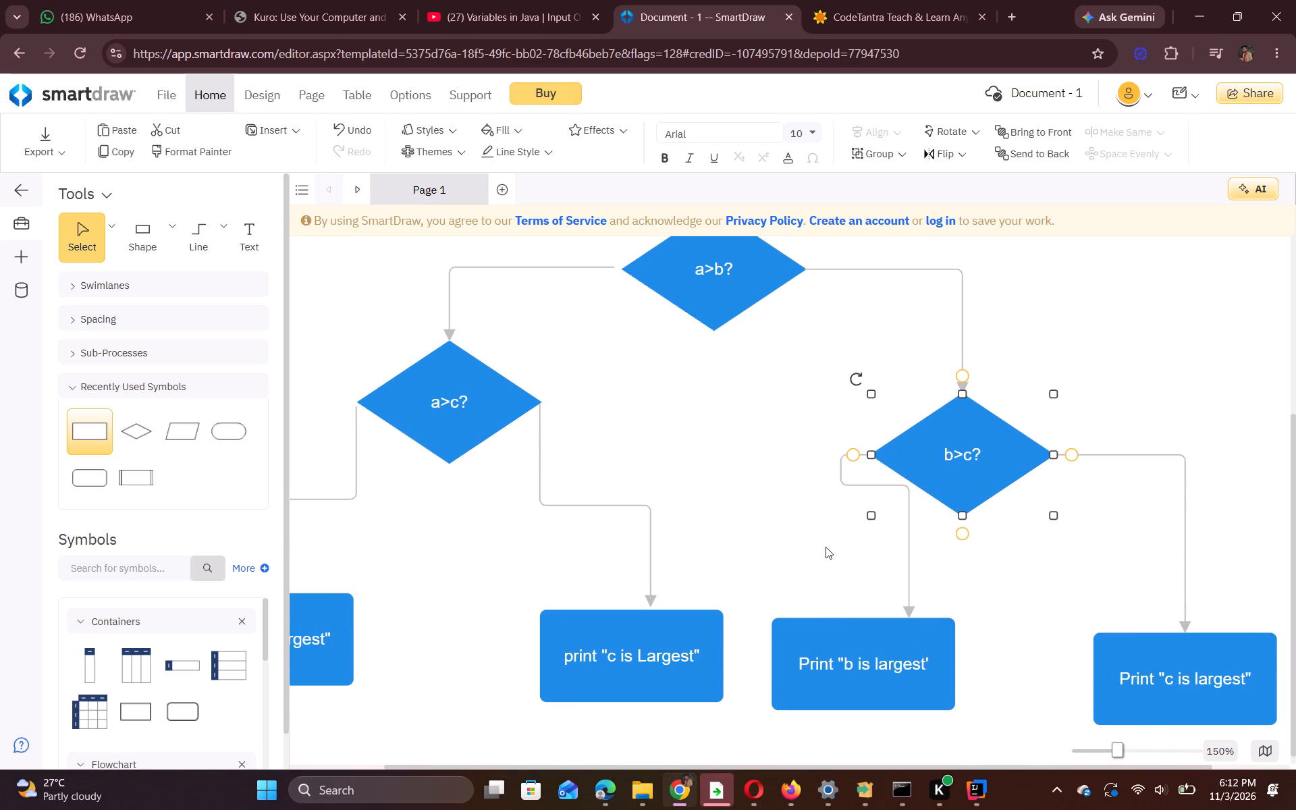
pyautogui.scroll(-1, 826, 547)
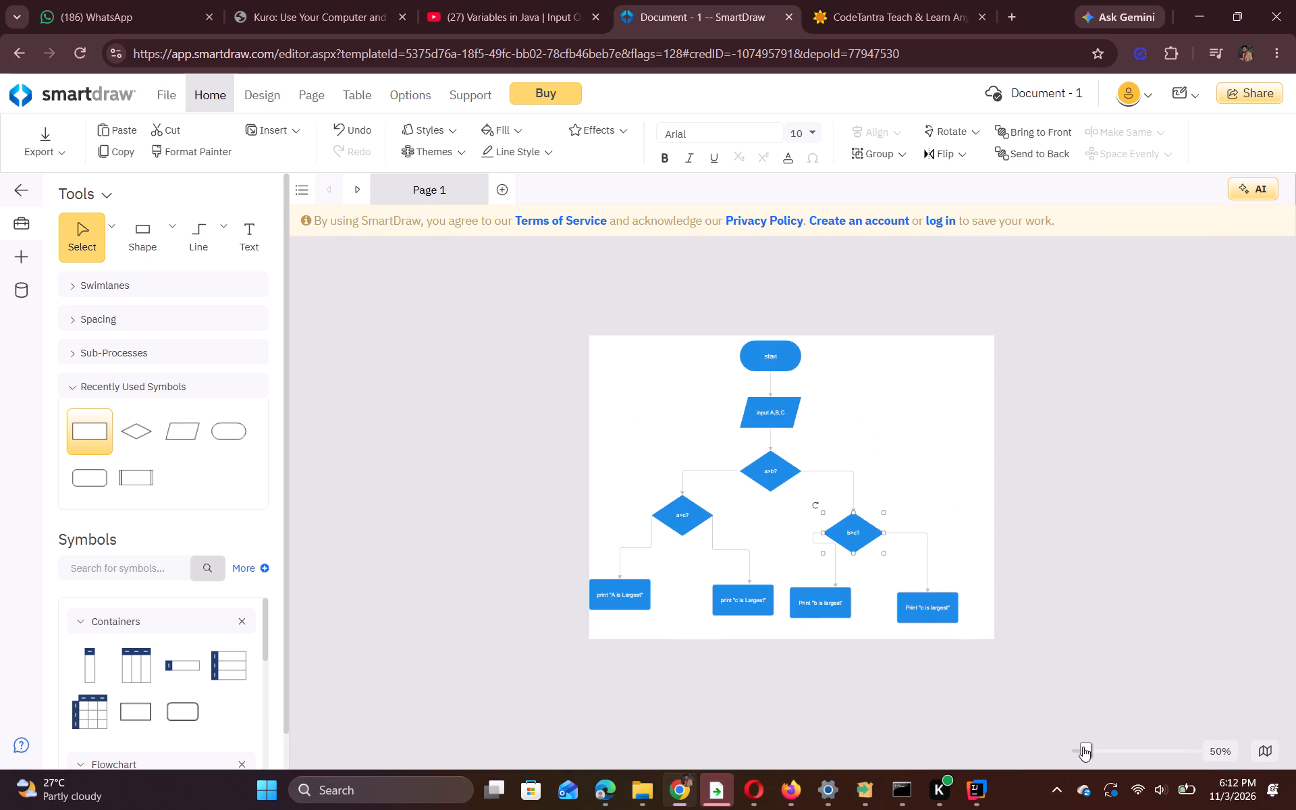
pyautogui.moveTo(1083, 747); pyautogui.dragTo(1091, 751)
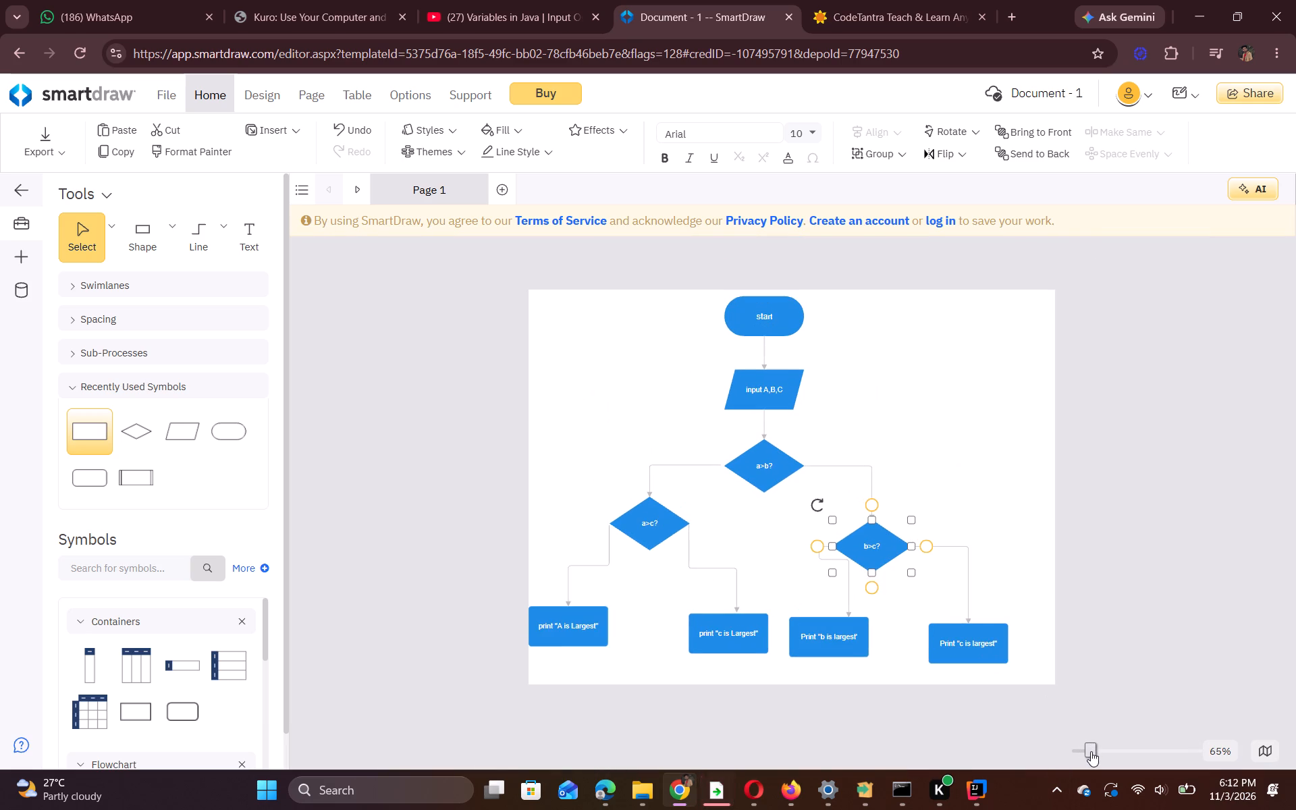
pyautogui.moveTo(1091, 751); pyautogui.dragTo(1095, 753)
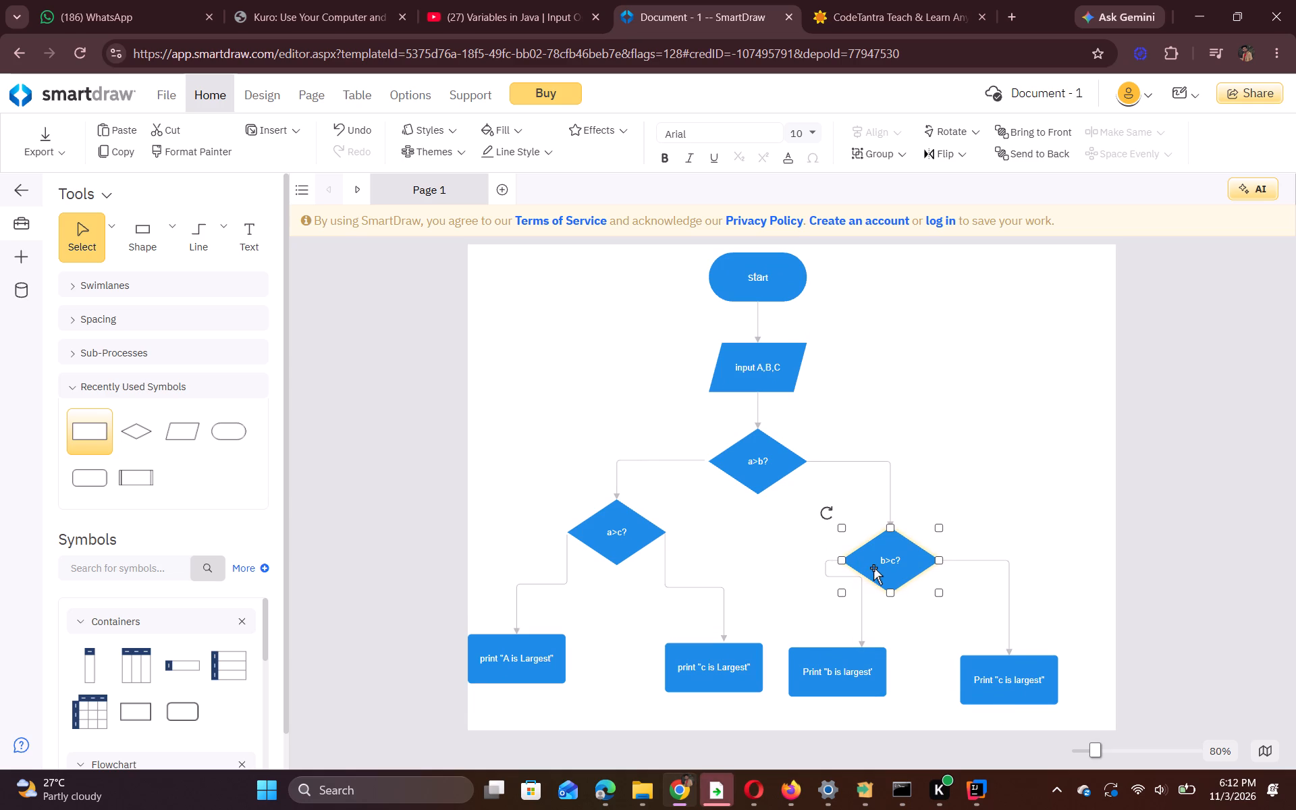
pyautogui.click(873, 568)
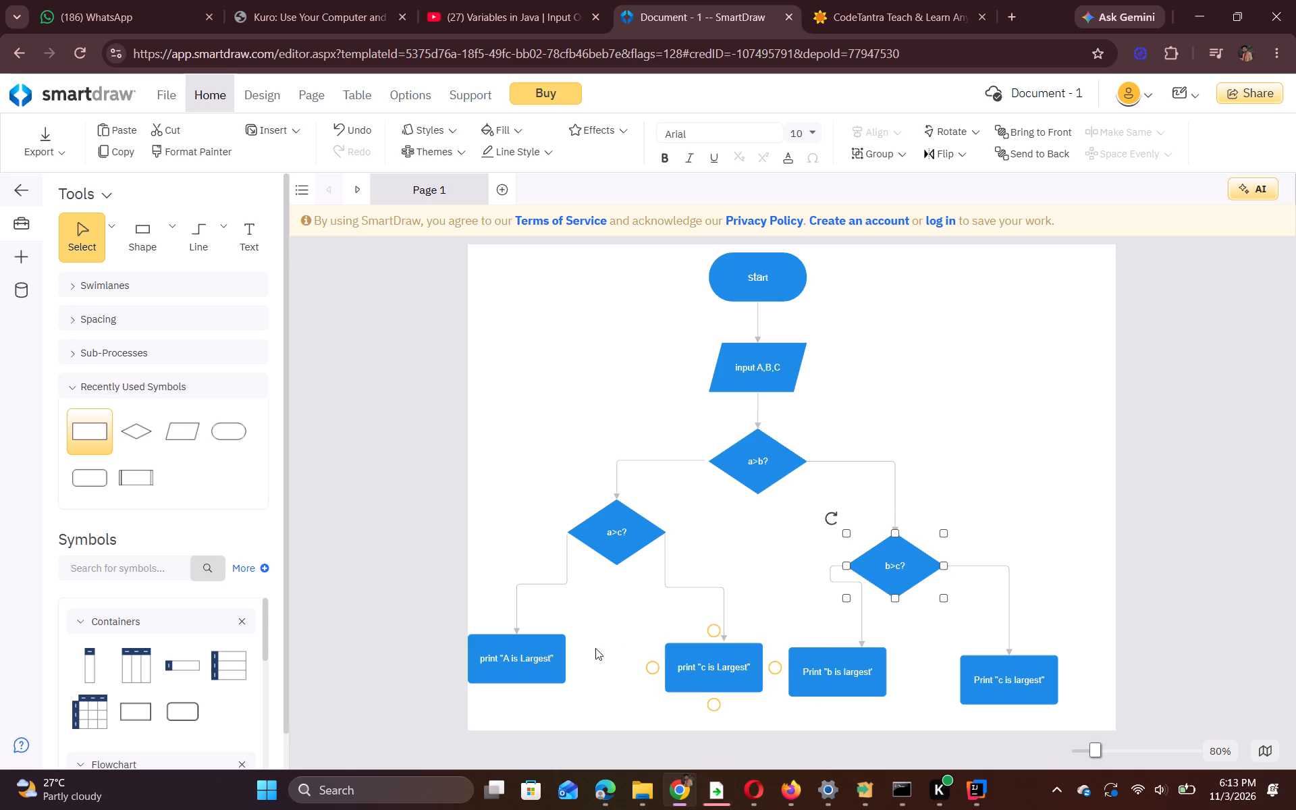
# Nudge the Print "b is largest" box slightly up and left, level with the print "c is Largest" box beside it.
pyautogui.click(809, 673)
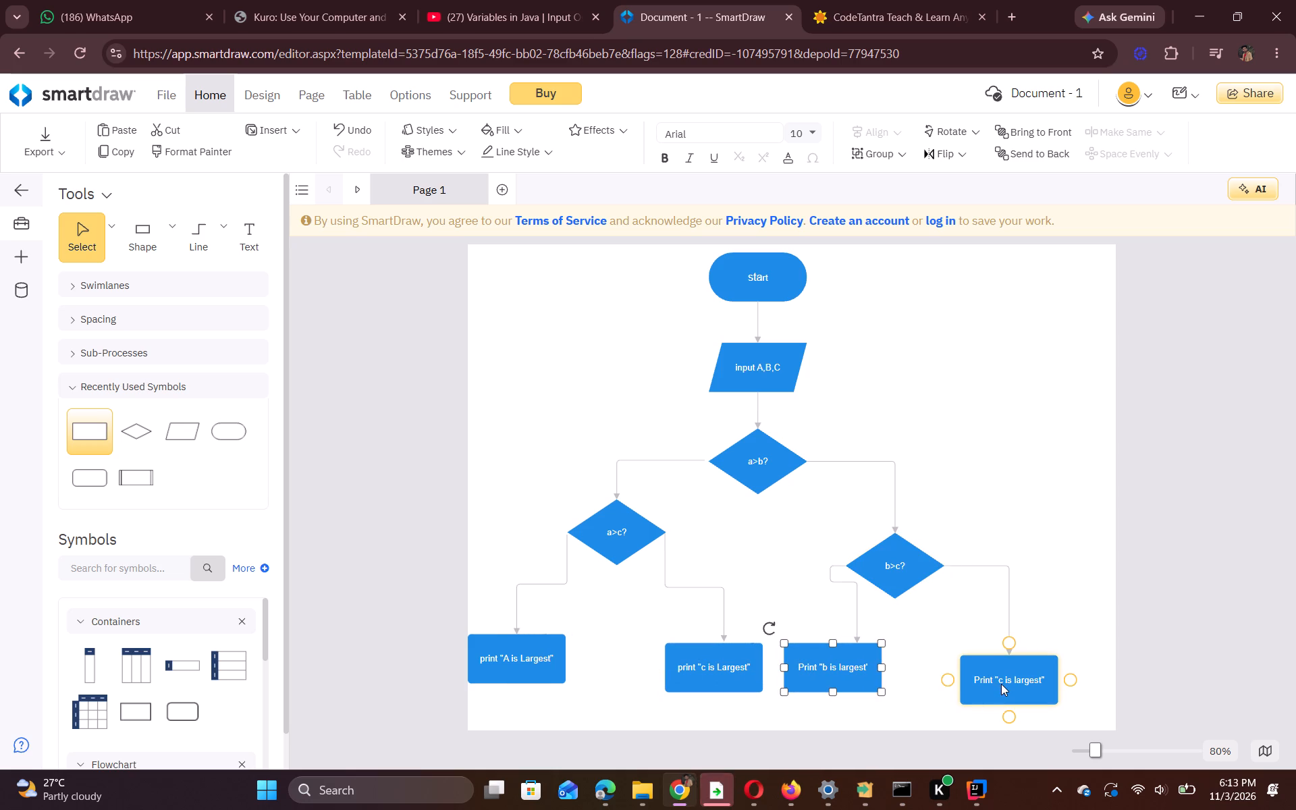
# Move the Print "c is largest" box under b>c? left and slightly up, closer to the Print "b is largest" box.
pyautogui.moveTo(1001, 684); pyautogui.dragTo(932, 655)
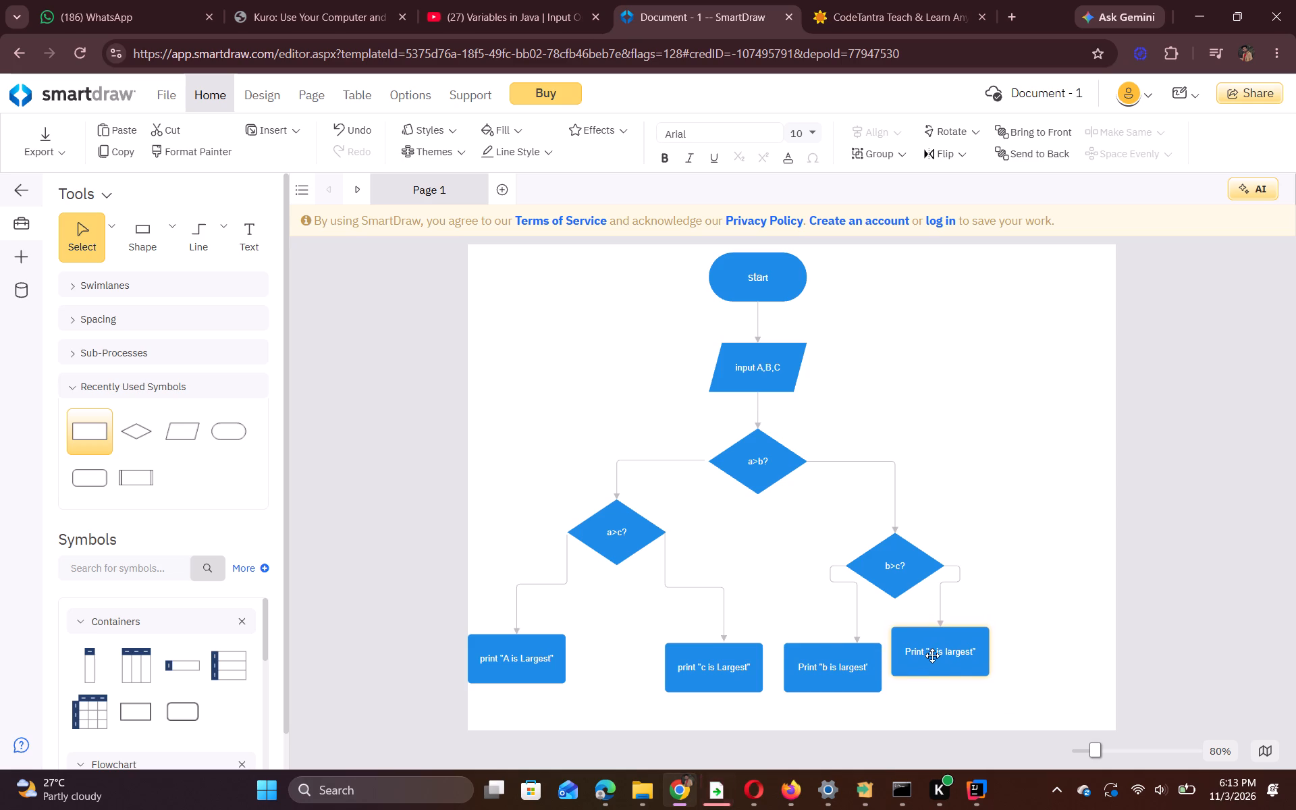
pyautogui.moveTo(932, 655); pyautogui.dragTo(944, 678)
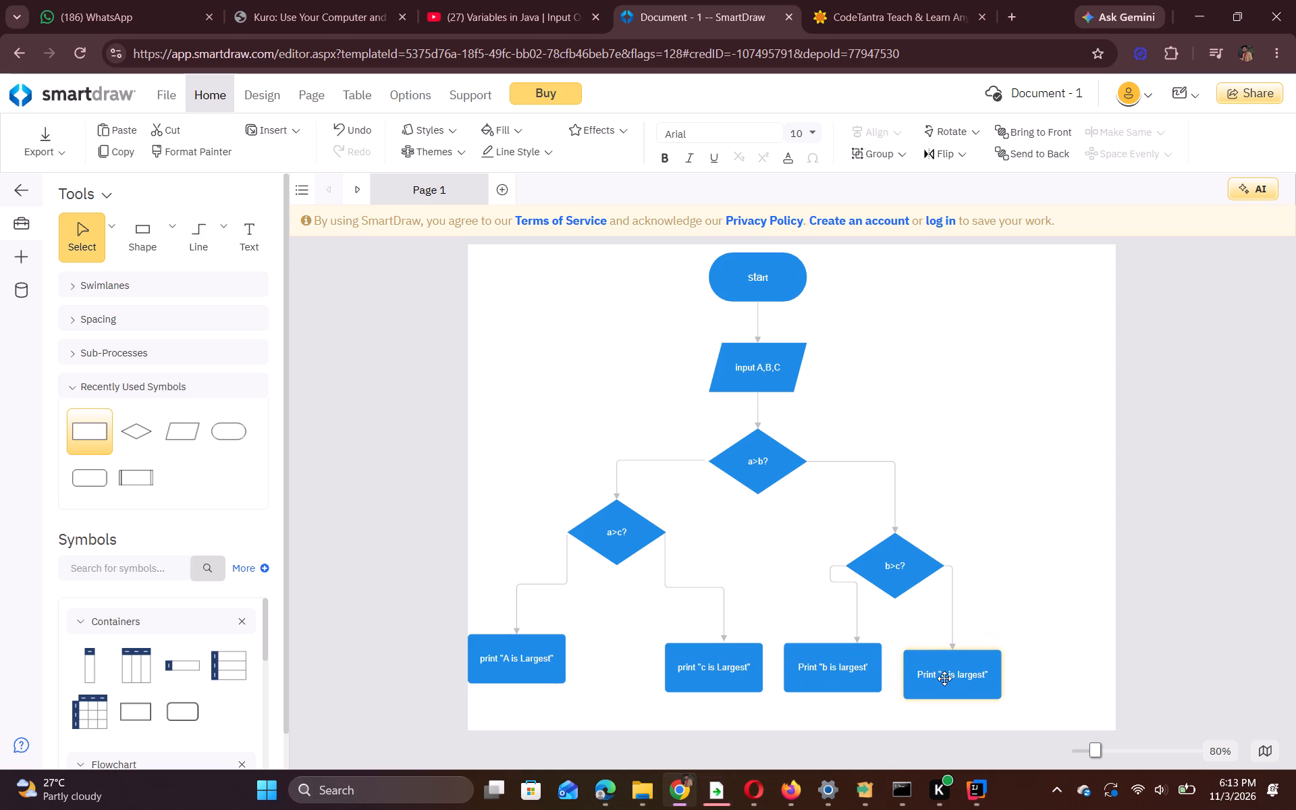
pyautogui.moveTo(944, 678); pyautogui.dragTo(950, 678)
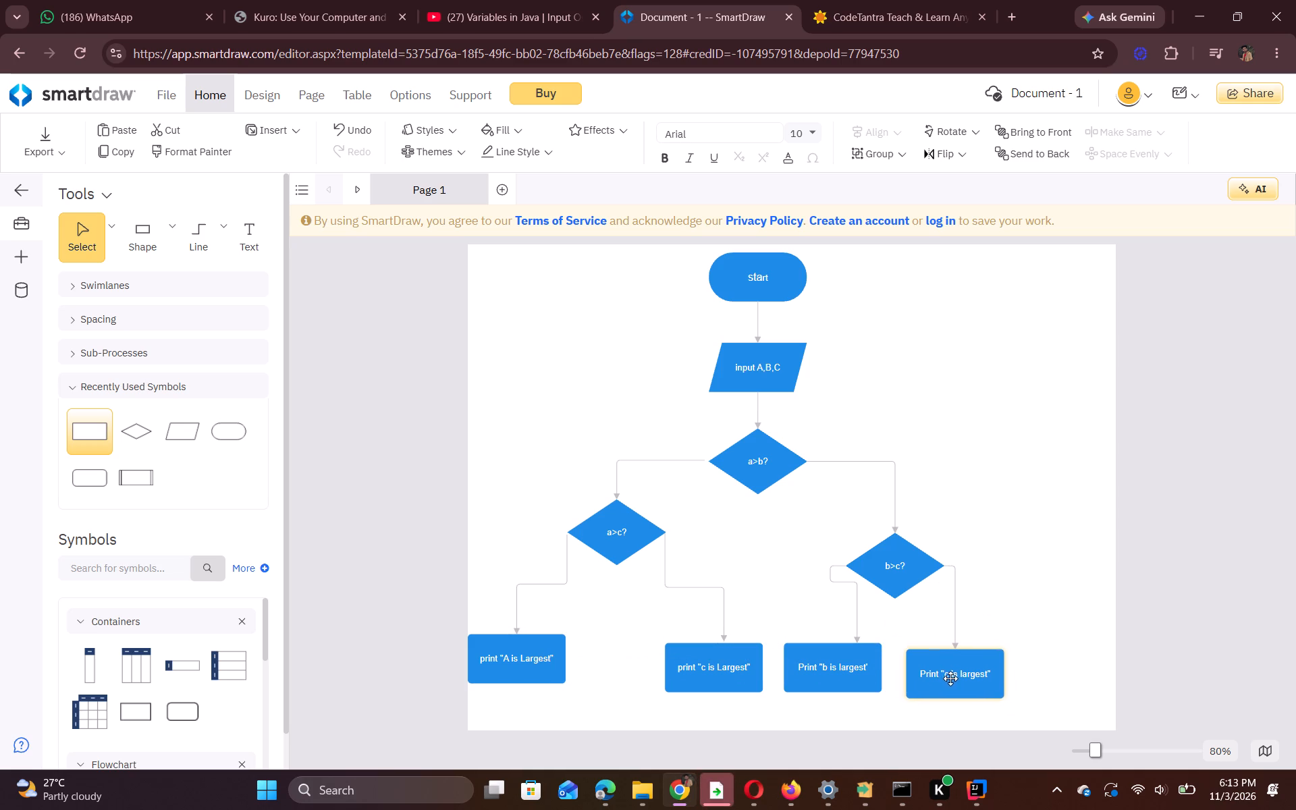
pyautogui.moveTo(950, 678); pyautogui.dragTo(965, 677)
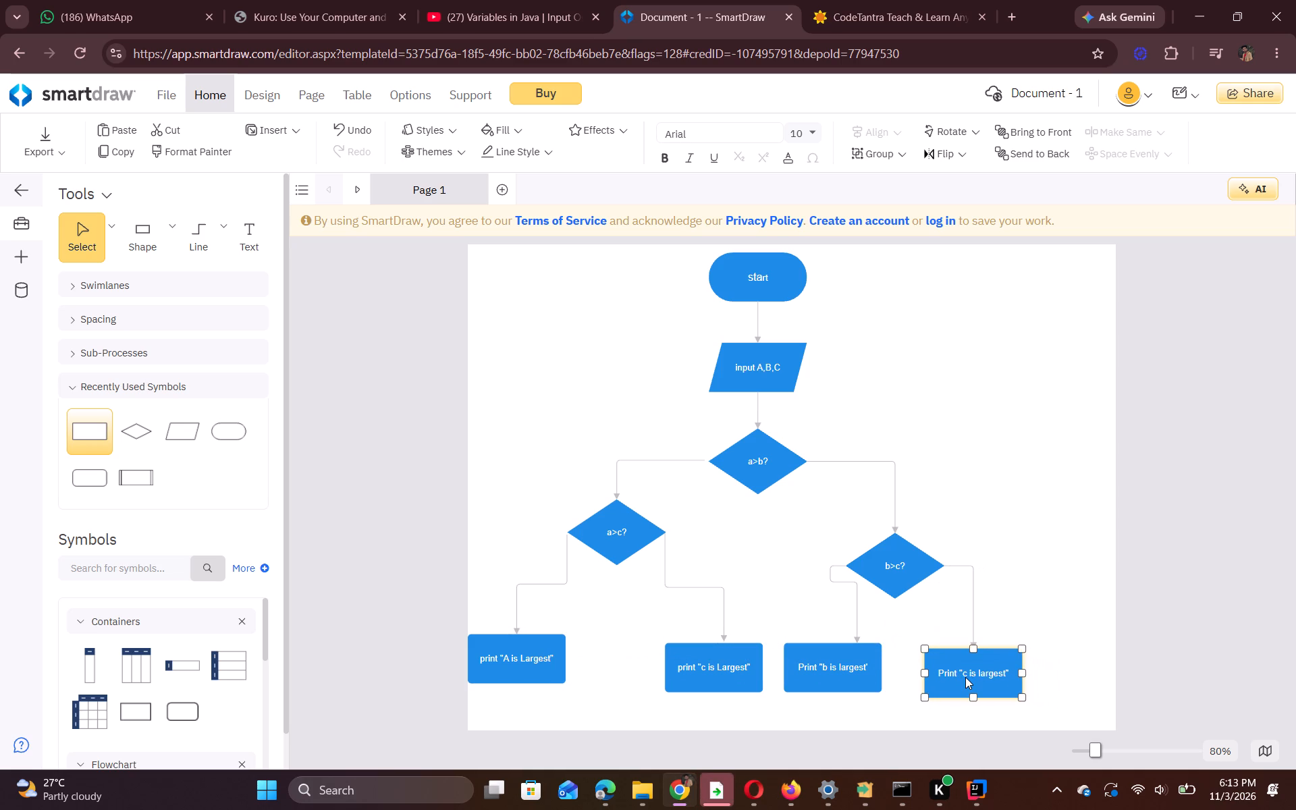
# Undo all moves of the b>c? diamond and its two print boxes made since the diamond was linked to the Print "c is largest" box.
pyautogui.hotkey('ctrl', 'z')
pyautogui.hotkey('ctrl', 'z')
pyautogui.hotkey('ctrl', 'z')
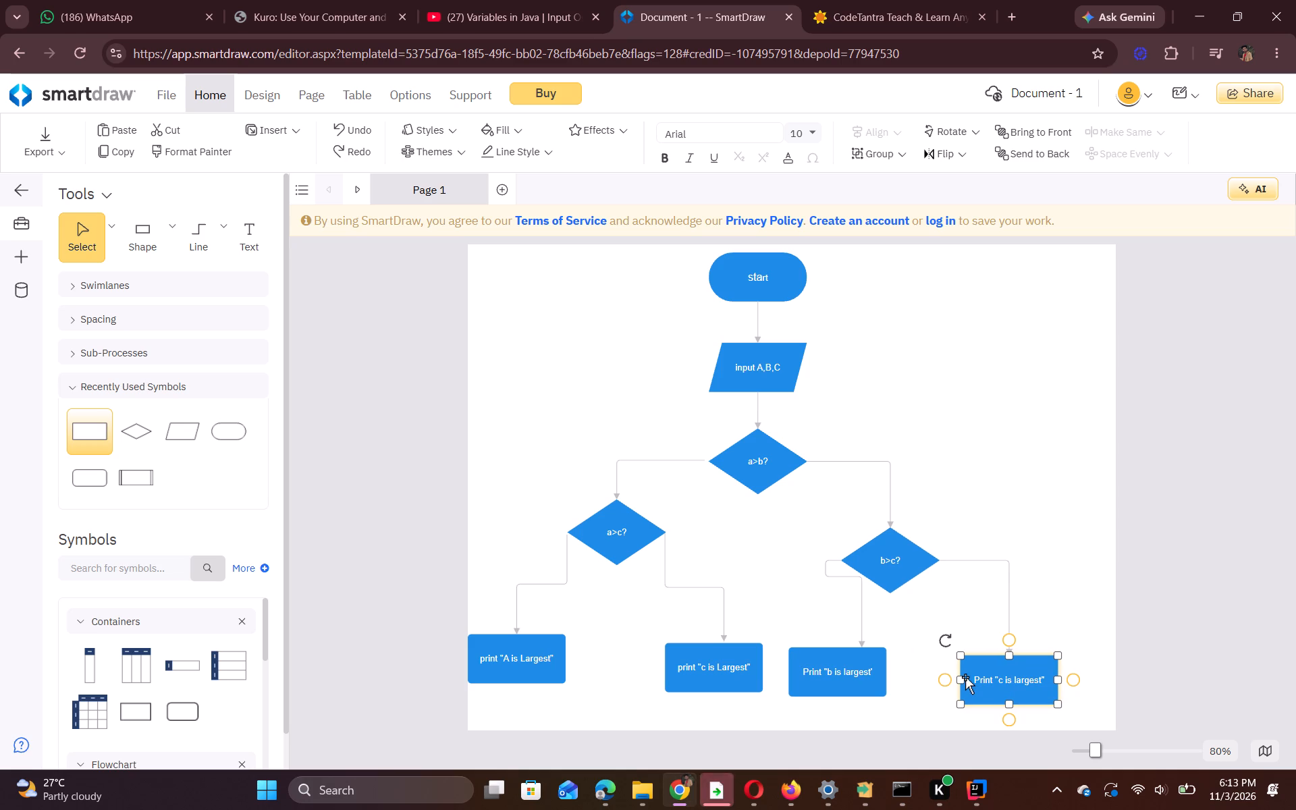
pyautogui.hotkey('ctrl', 'z')
pyautogui.hotkey('ctrl', 'z')
pyautogui.hotkey('ctrl', 'z')
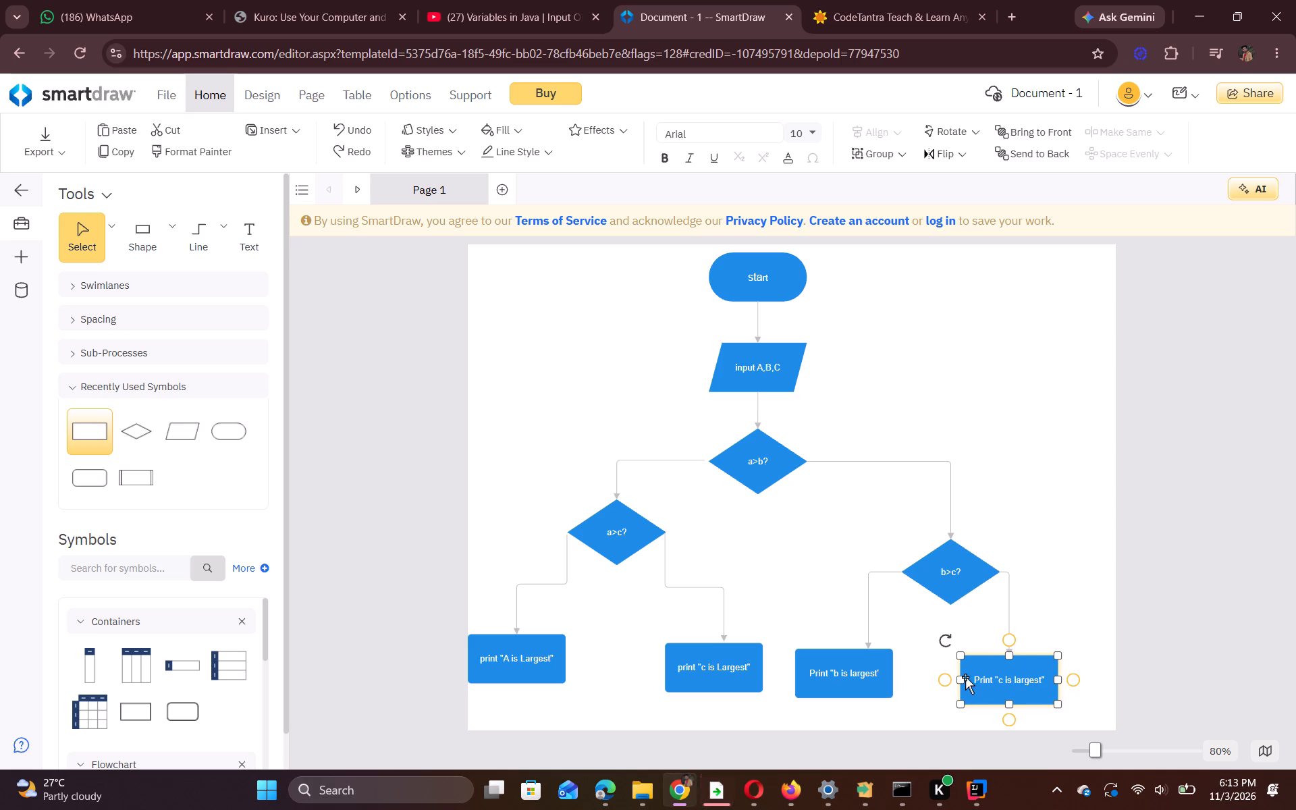
pyautogui.hotkey('ctrl', 'z')
pyautogui.hotkey('ctrl', 'z')
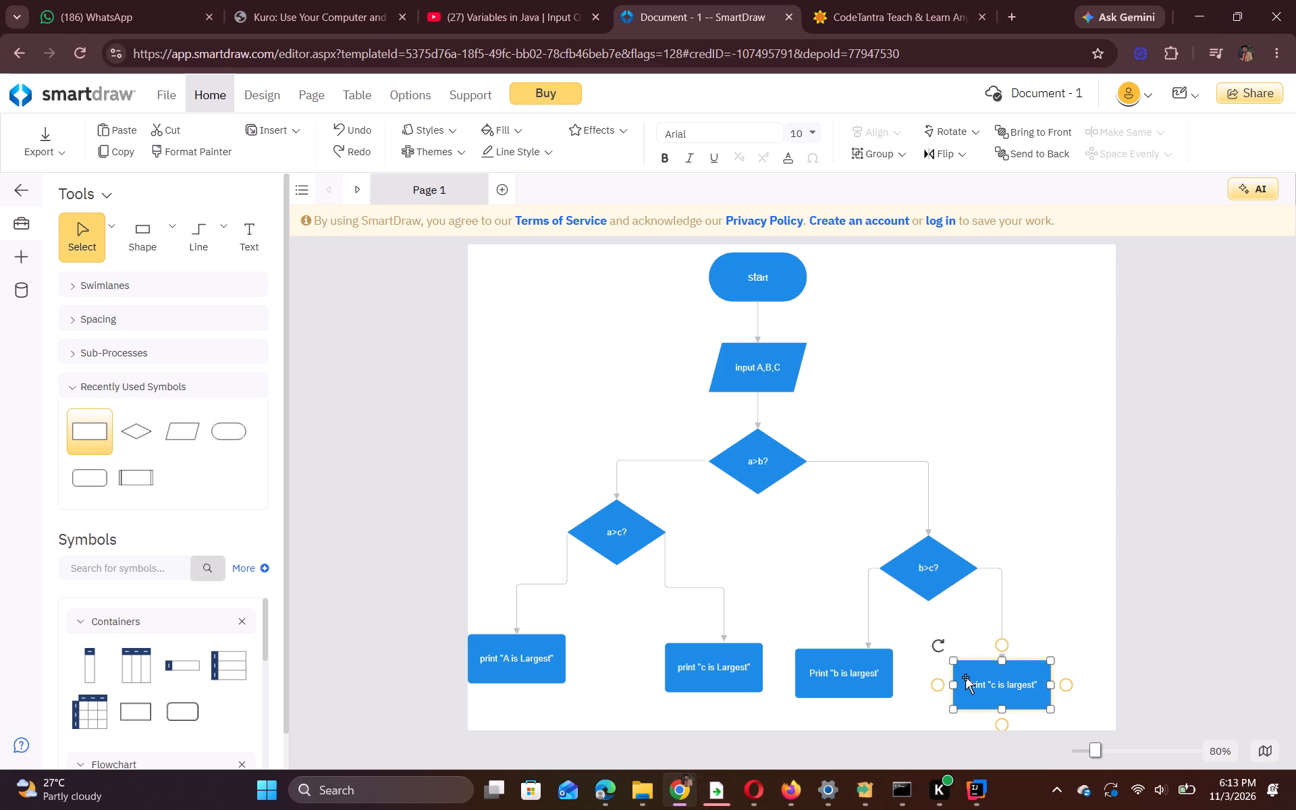
# Move the Print "c is largest" box under b>c? slightly up and left, level with the Print "b is largest" box.
pyautogui.click(965, 677)
pyautogui.moveTo(965, 677); pyautogui.dragTo(958, 667)
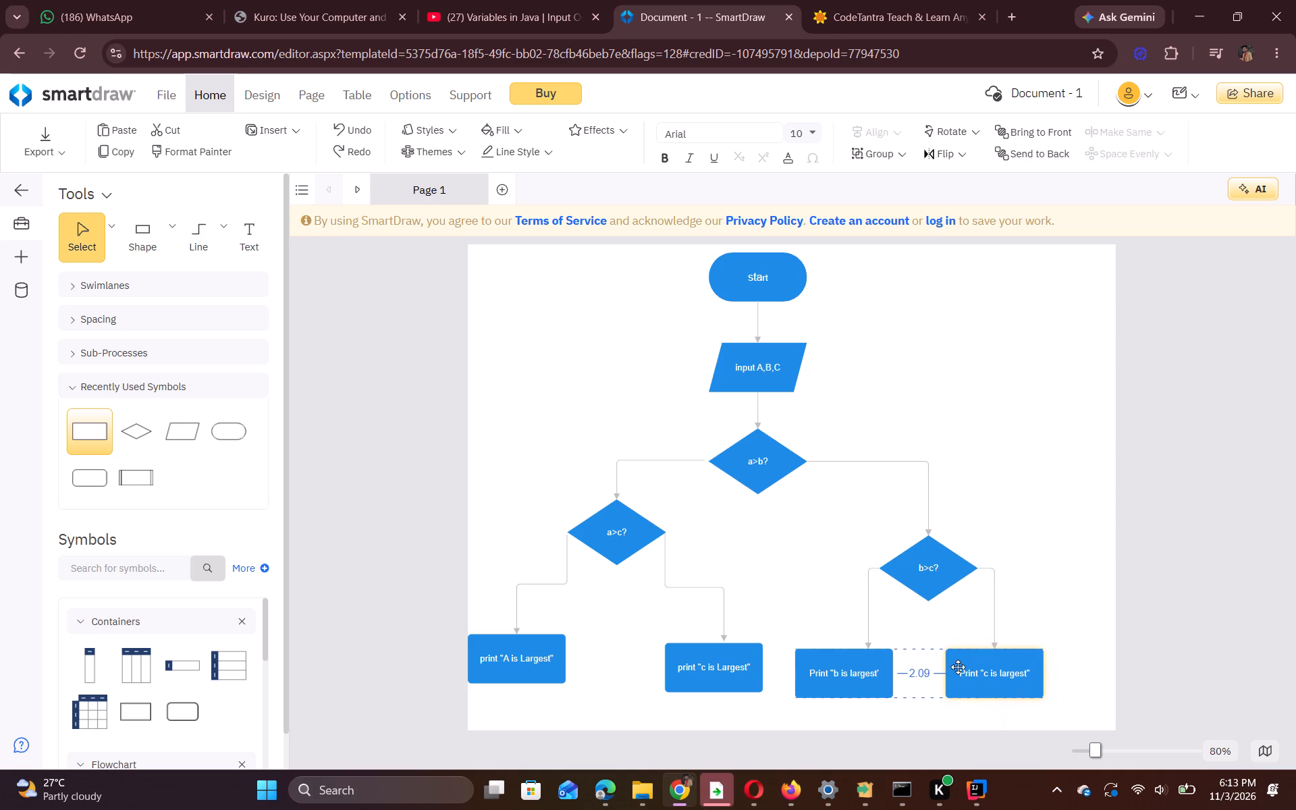
pyautogui.moveTo(958, 667); pyautogui.dragTo(959, 667)
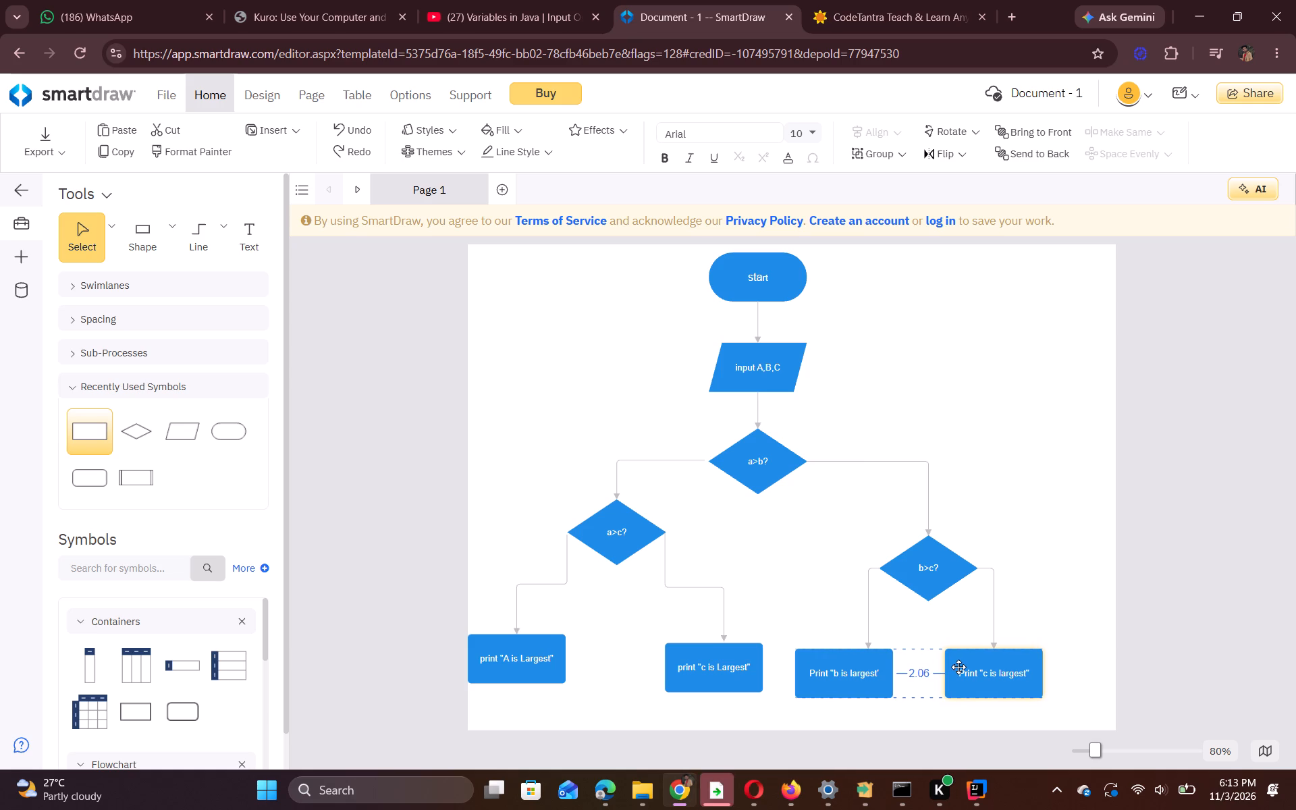
pyautogui.moveTo(959, 667); pyautogui.dragTo(955, 668)
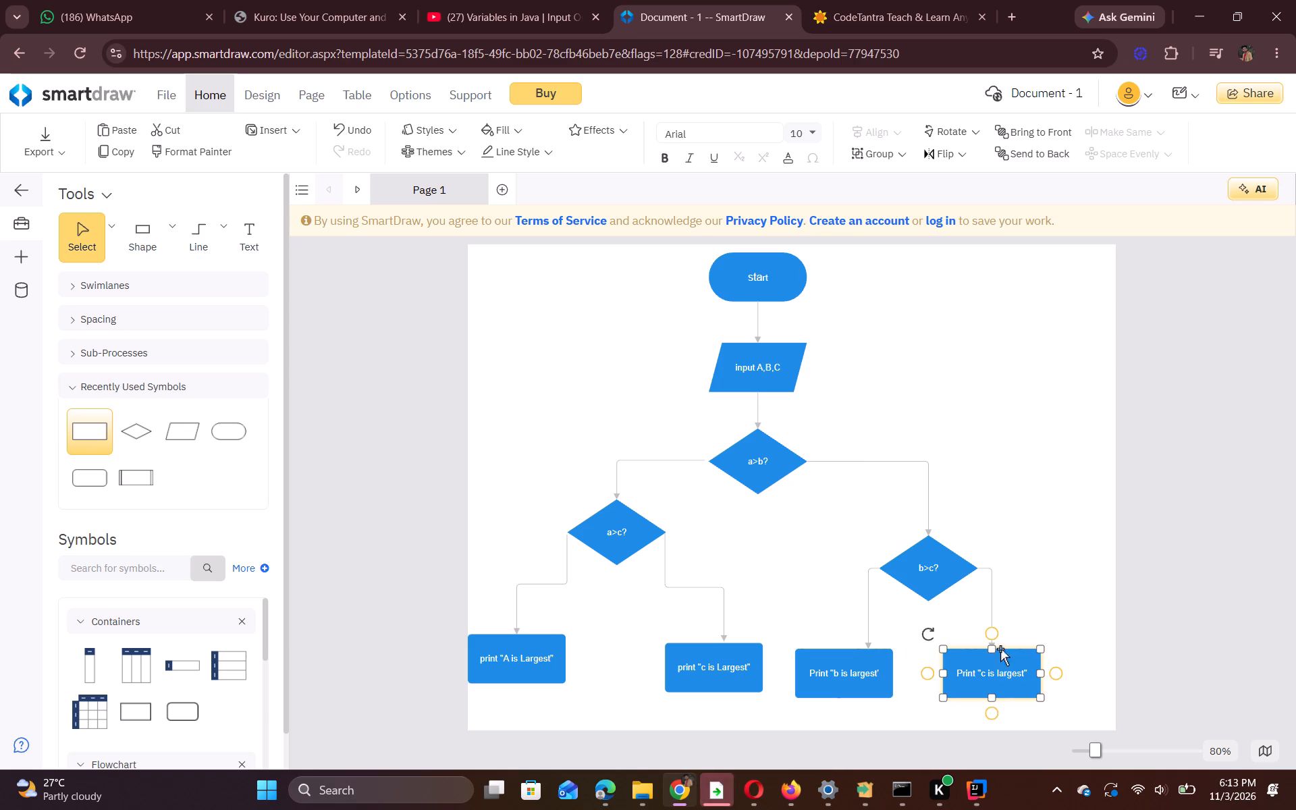
pyautogui.click(1059, 609)
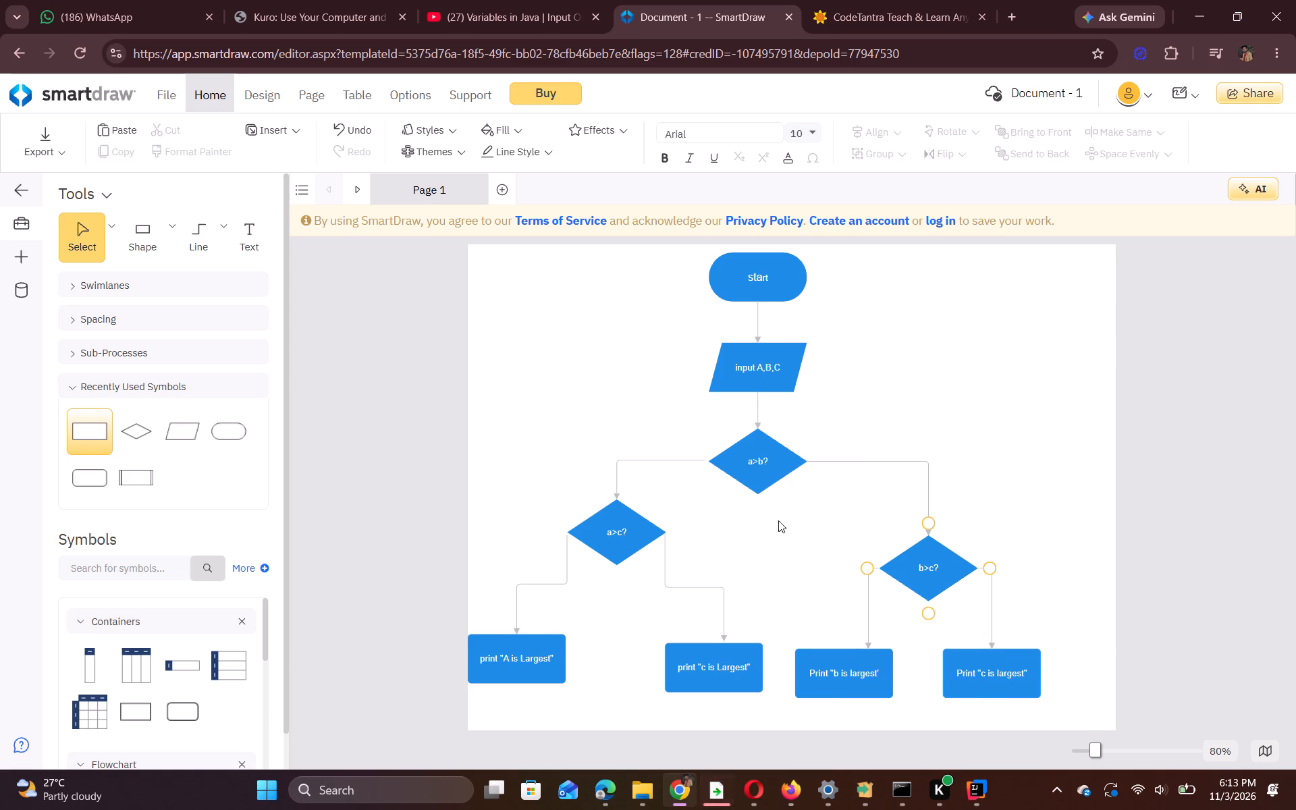